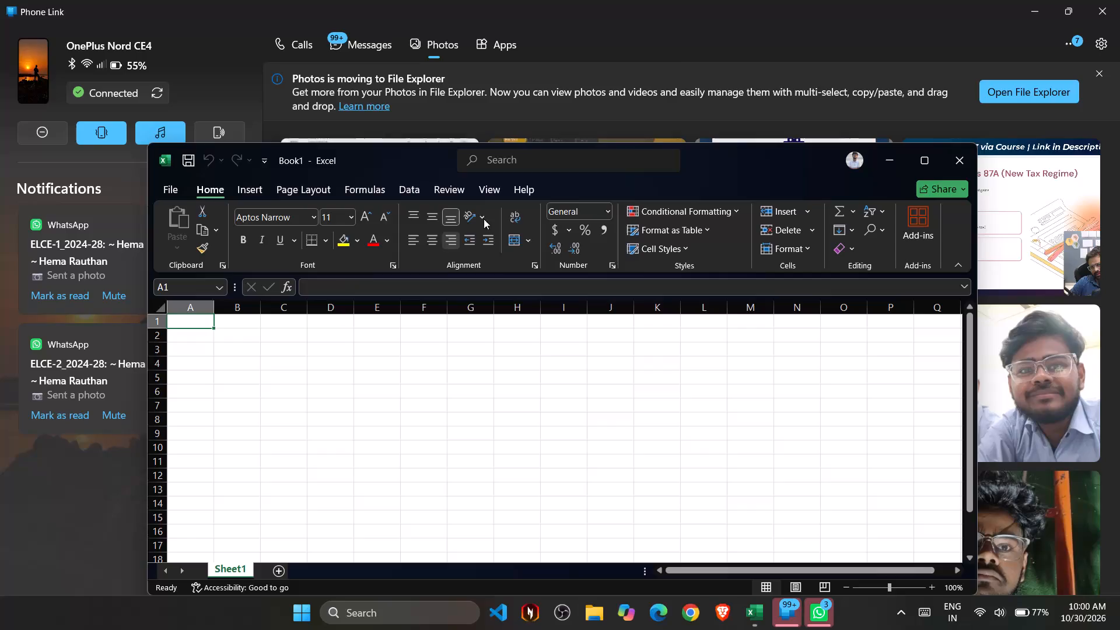
Enter the column header Torque in cell C3 of the blank worksheet, with the workbook window maximized.
left_click(932, 152)
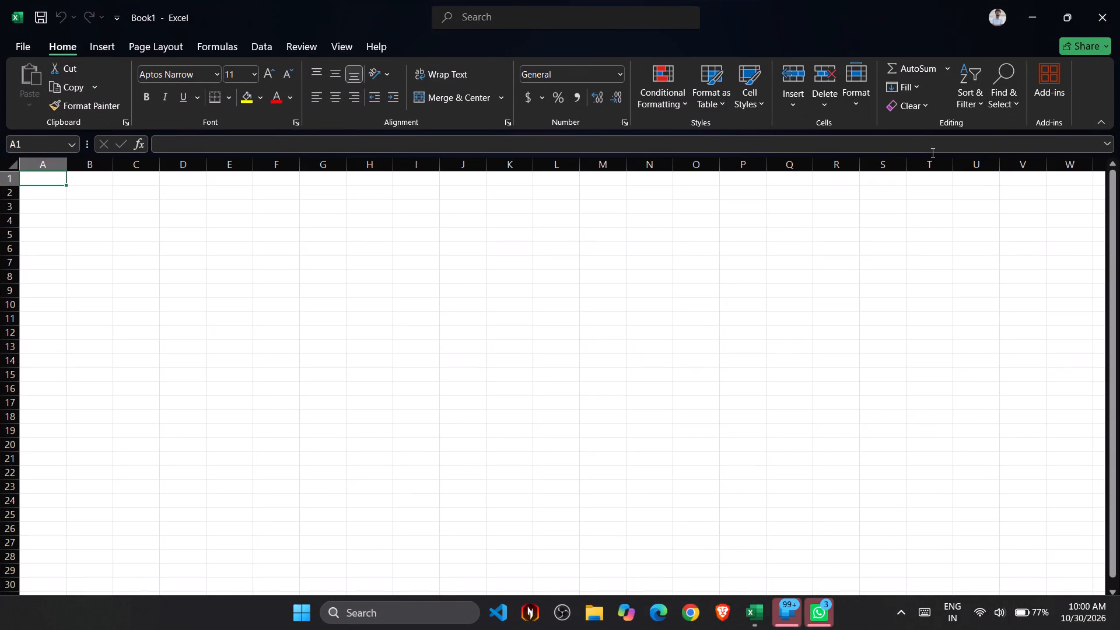
key("Right")
key("Right")
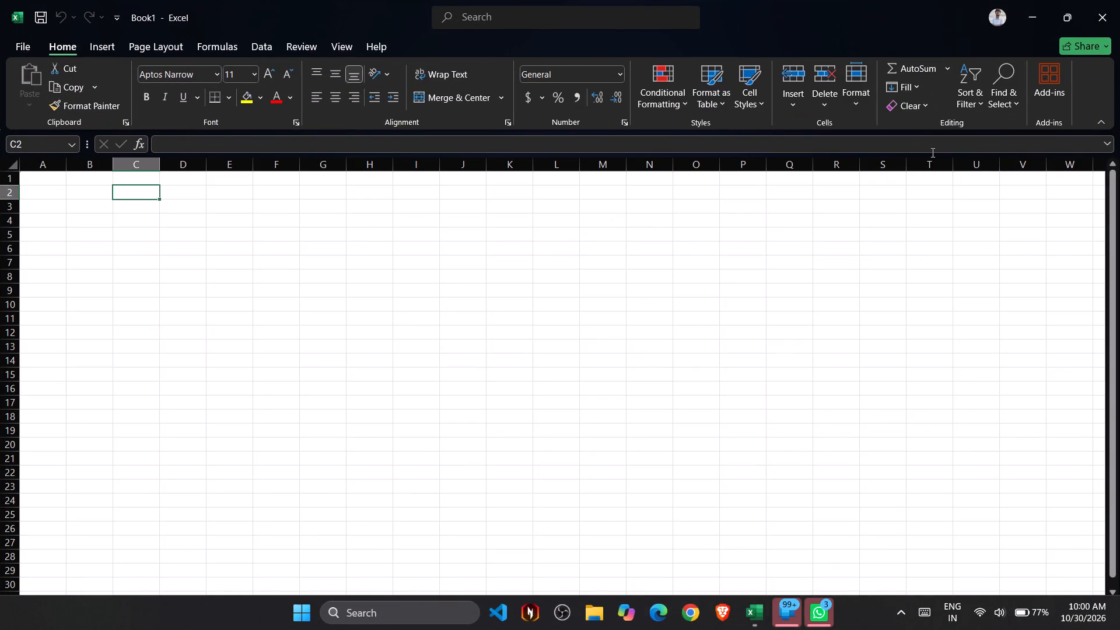
key("Down")
key("Down")
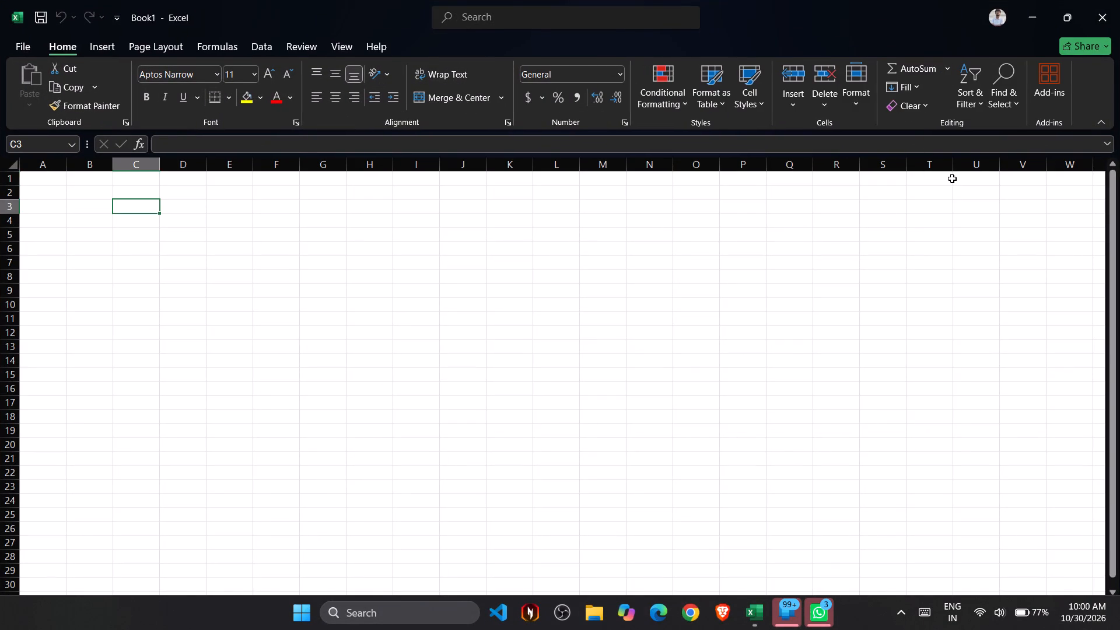
type("tore")
key("BackSpace")
key("BackSpace")
key("BackSpace")
key("BackSpace")
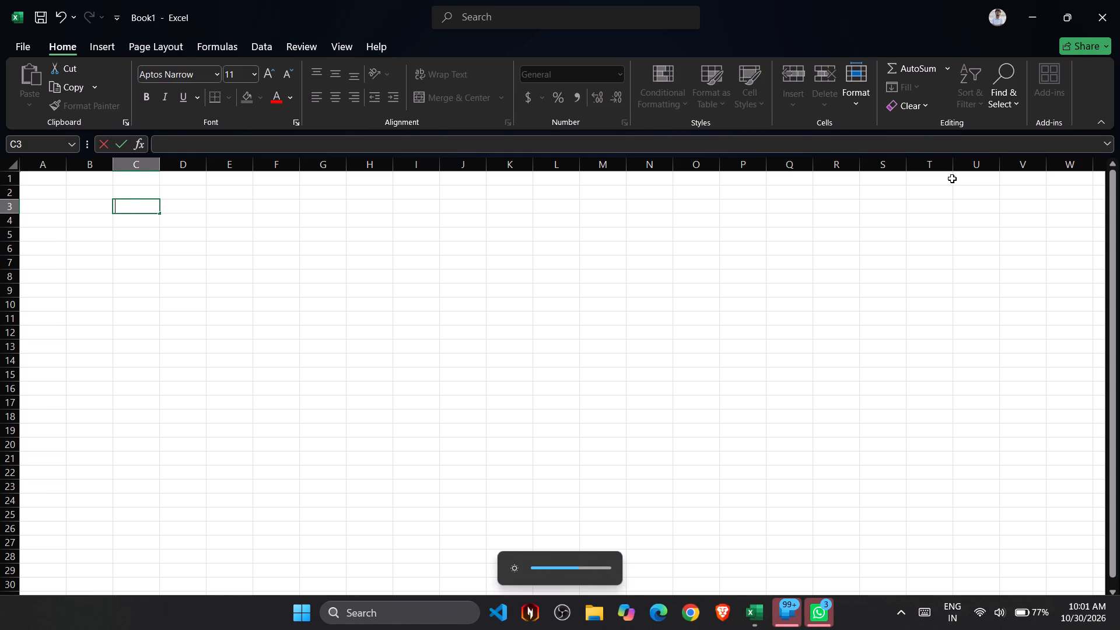
type("Tore")
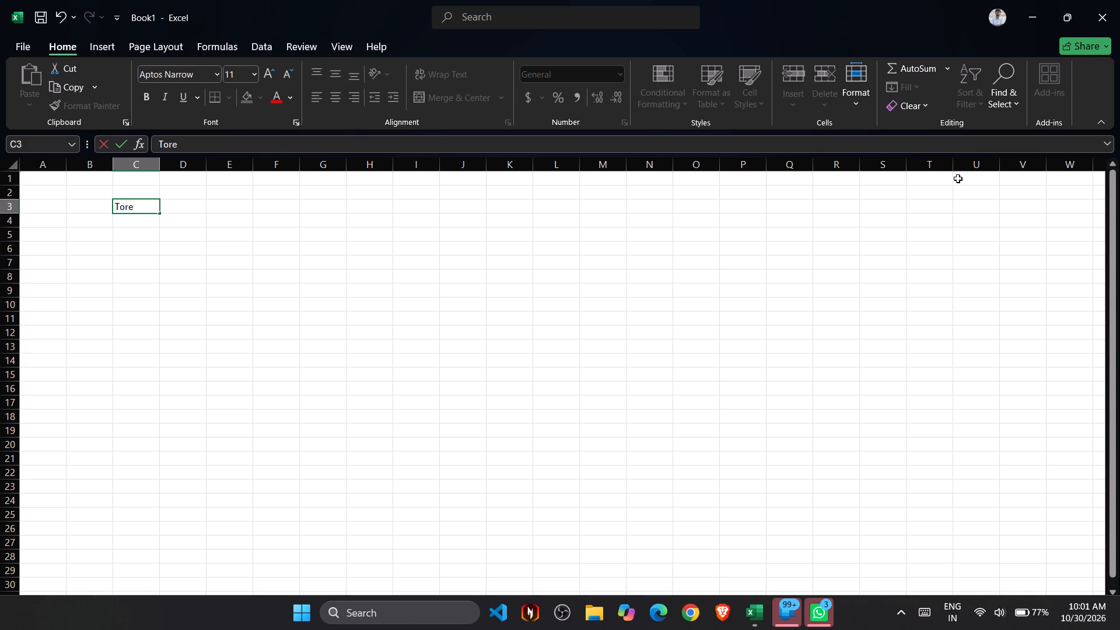
key("BackSpace")
type("que")
key("Right")
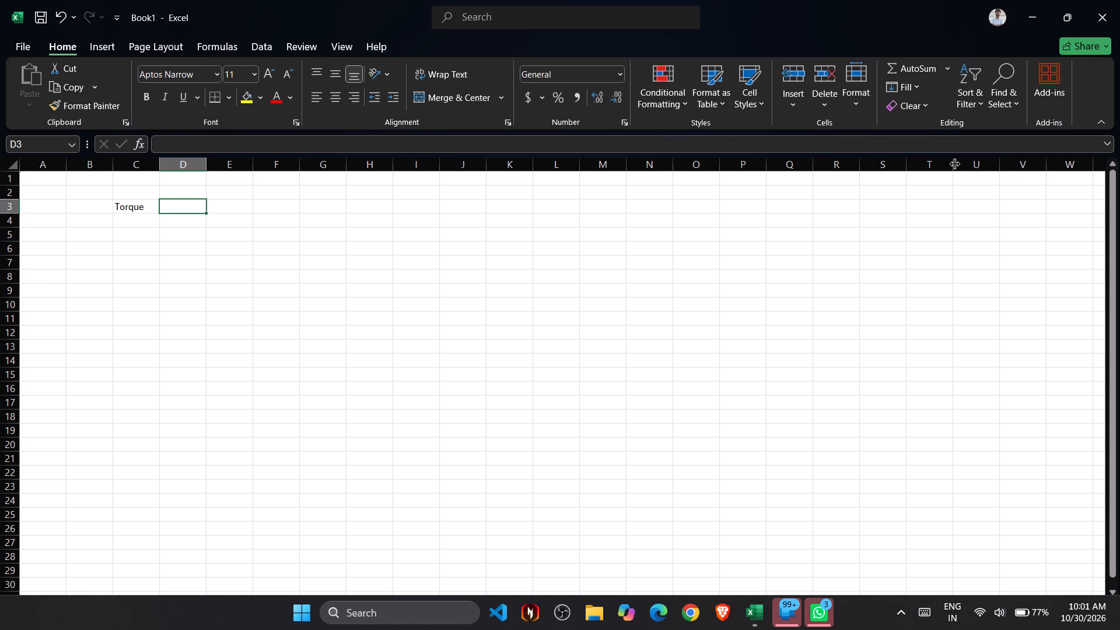
Add the header Speed in cell D3 and the header S.no in cell B3, on either side of Torque.
key("shift+s")
key("shift+braceleft")
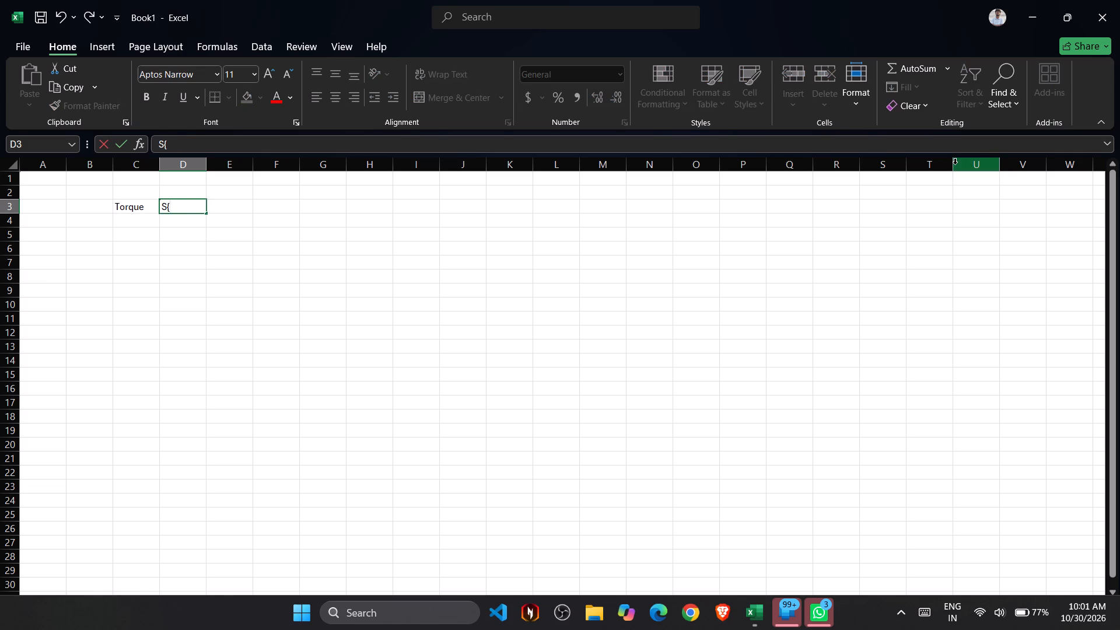
key("BackSpace")
key("shift+p")
key("BackSpace")
type("peed")
key("Left")
key("Left")
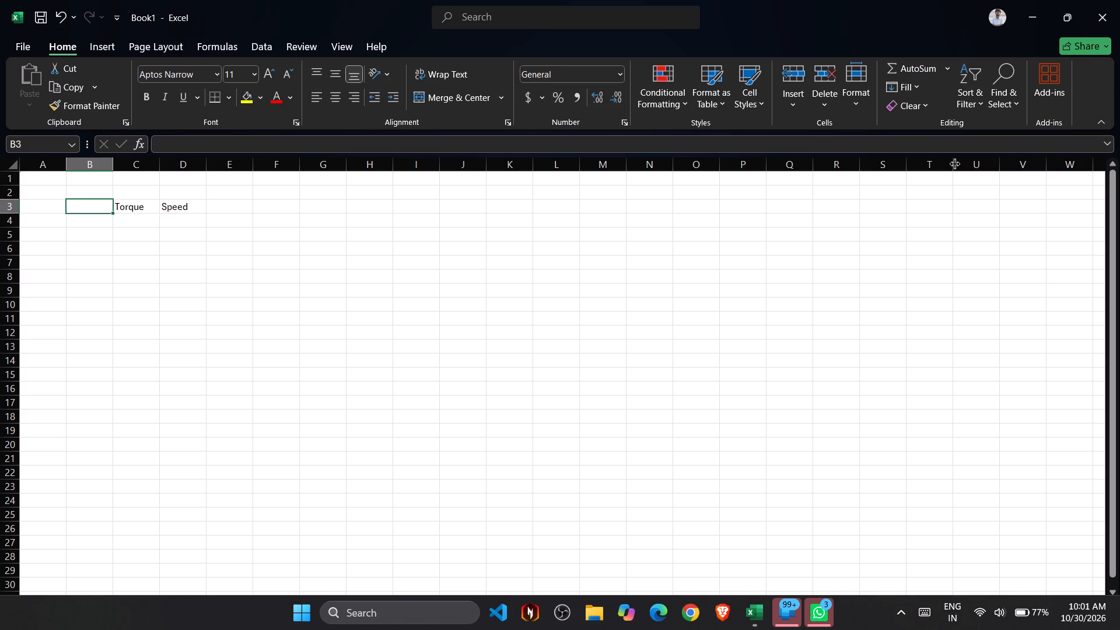
type("S.no")
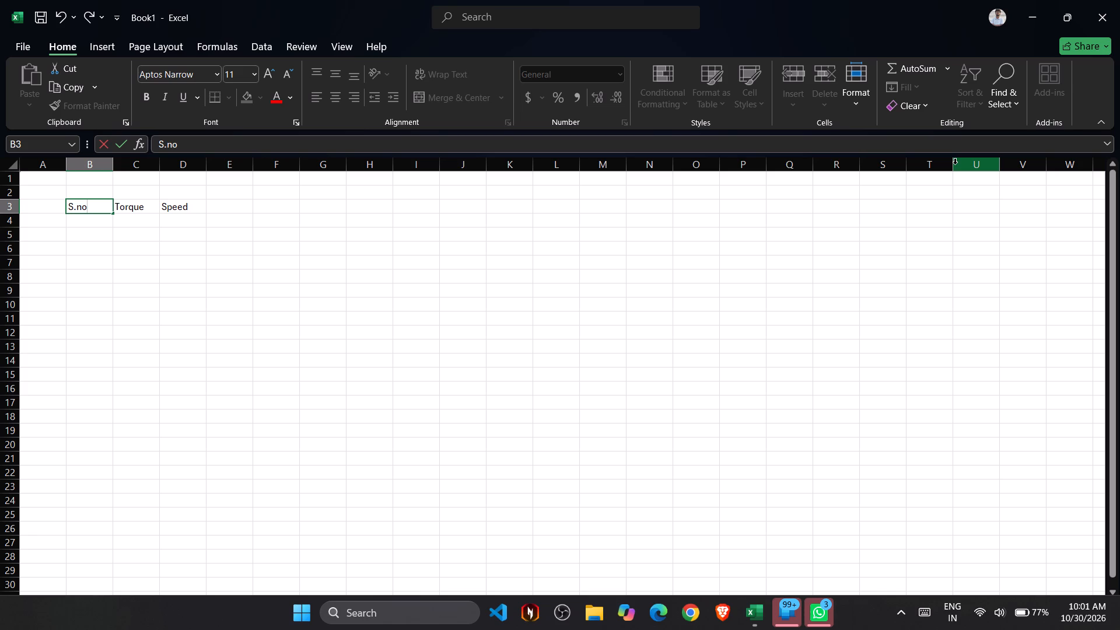
Enter the serial numbers 1 and 2 in cells B4 and B5 under the S.no header.
key("Left")
key("Down")
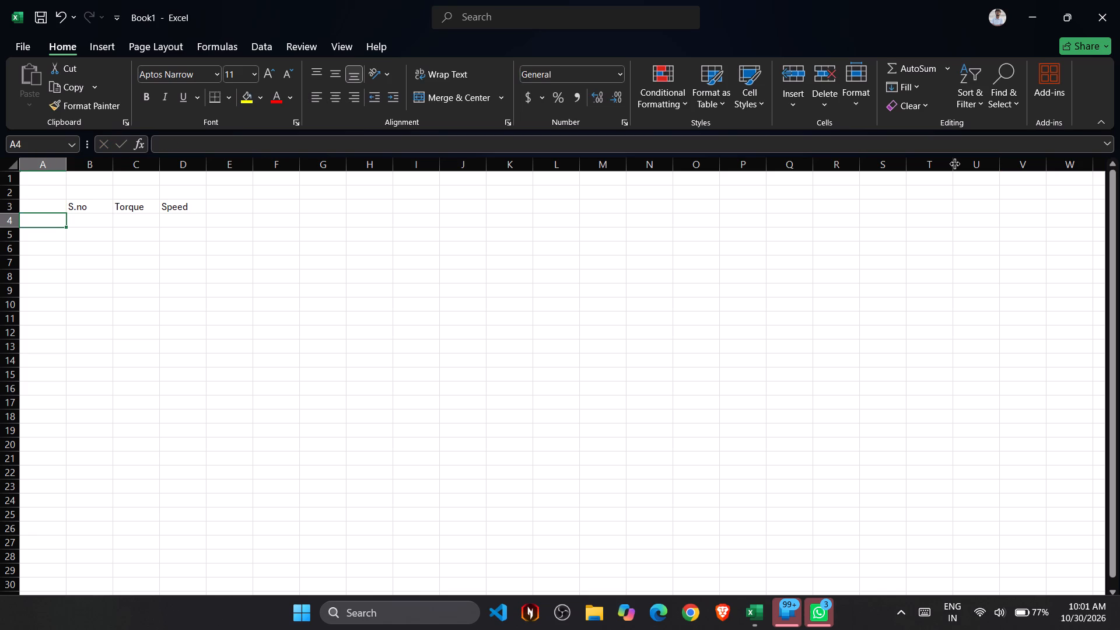
key("Right")
key("1")
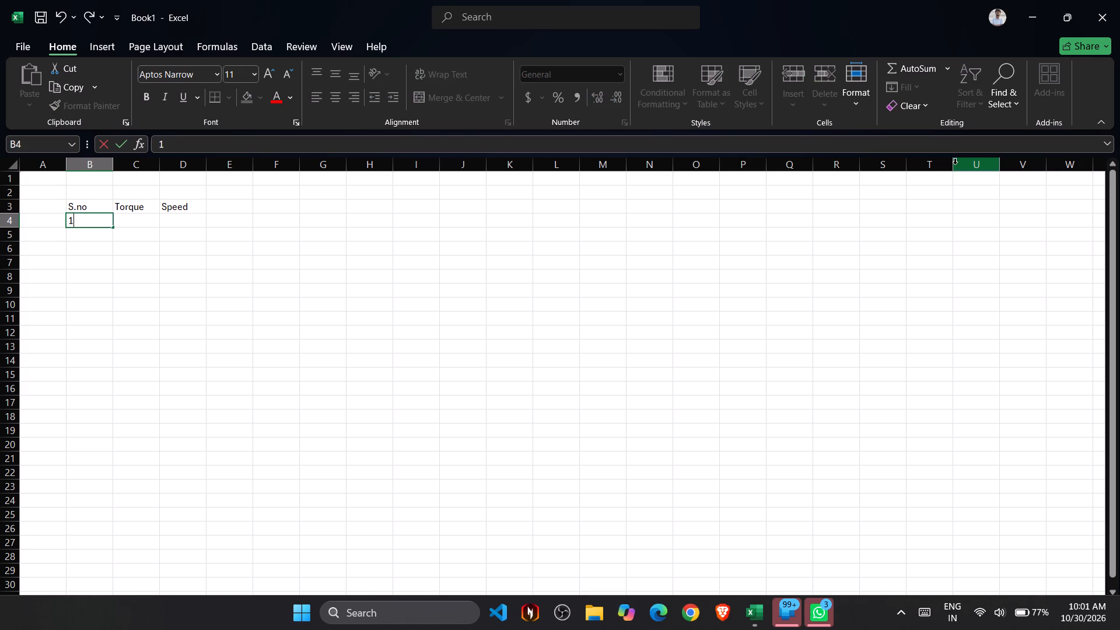
key("Down")
key("2")
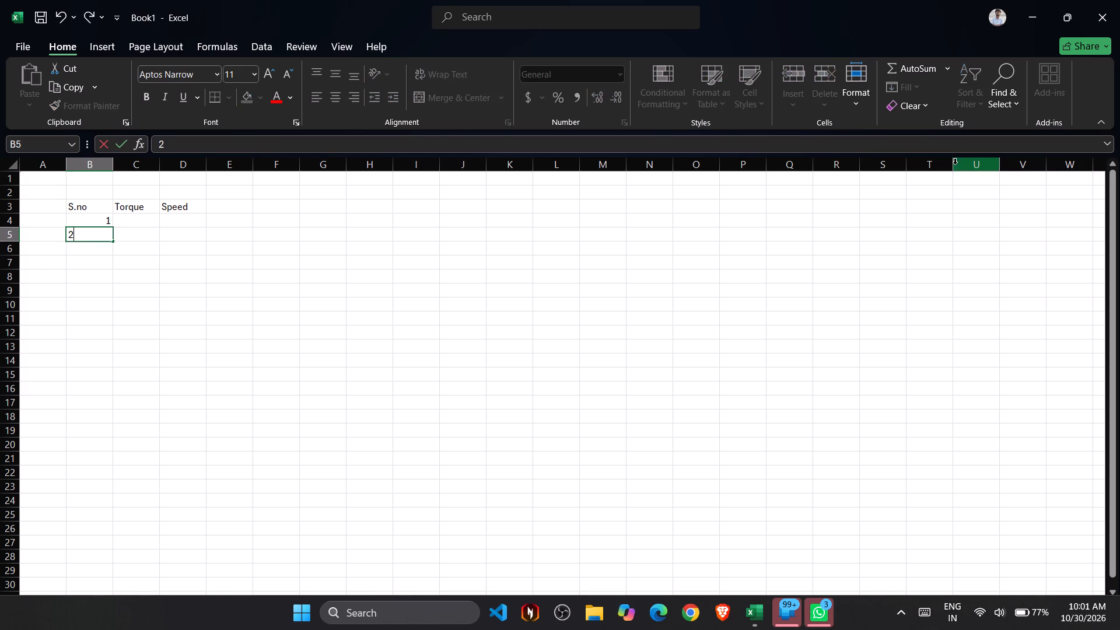
key("Down")
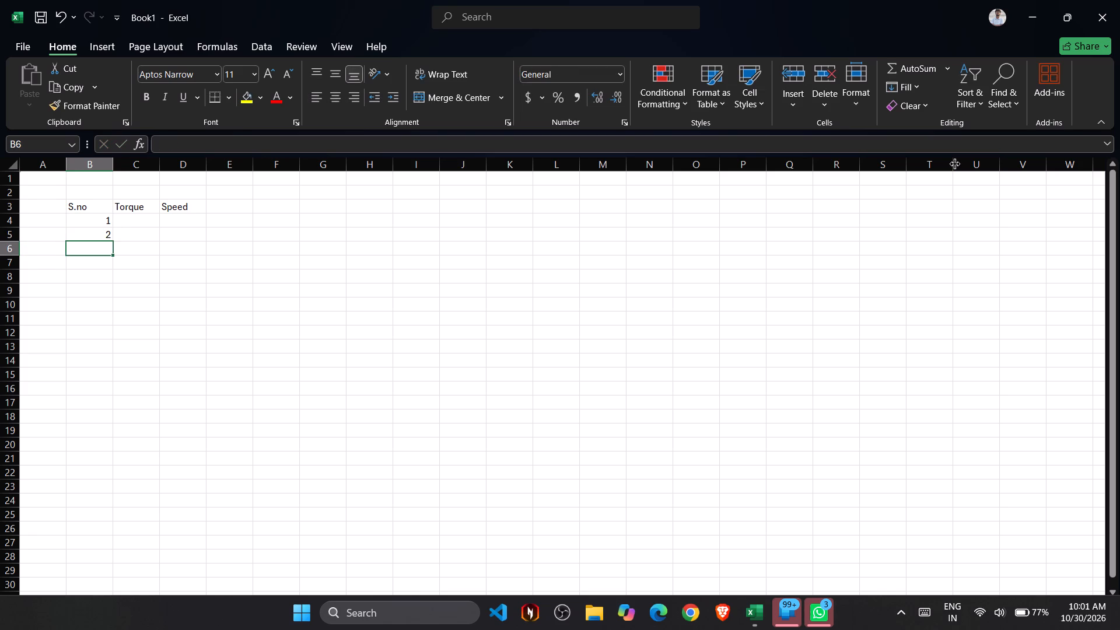
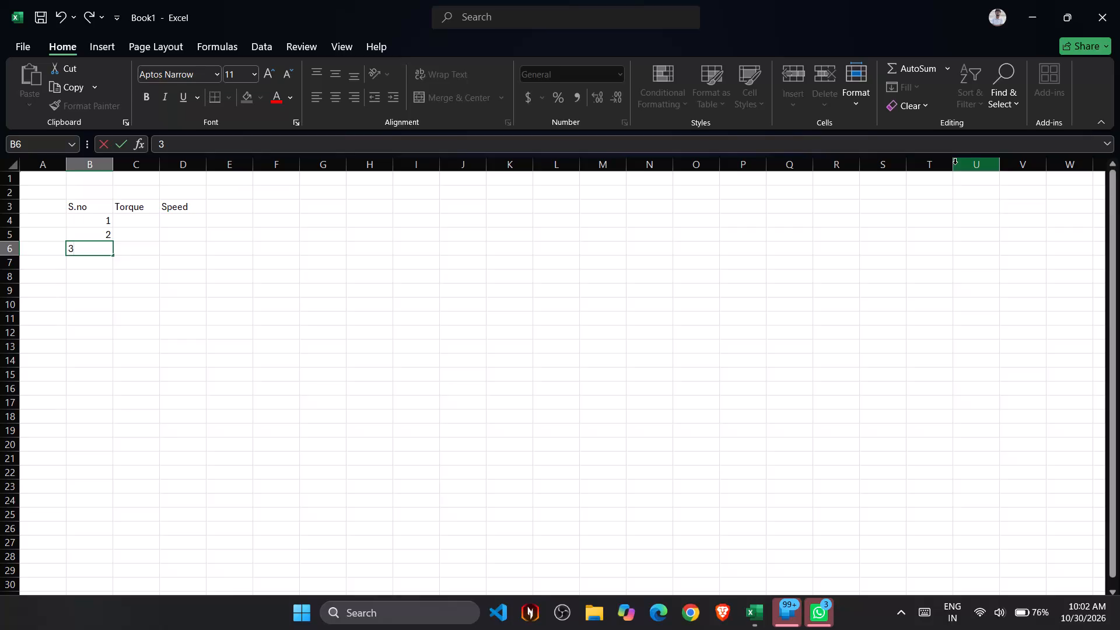
Complete the S.no column with serial numbers 3, 4 and 5 in cells B6 to B8.
key("Down")
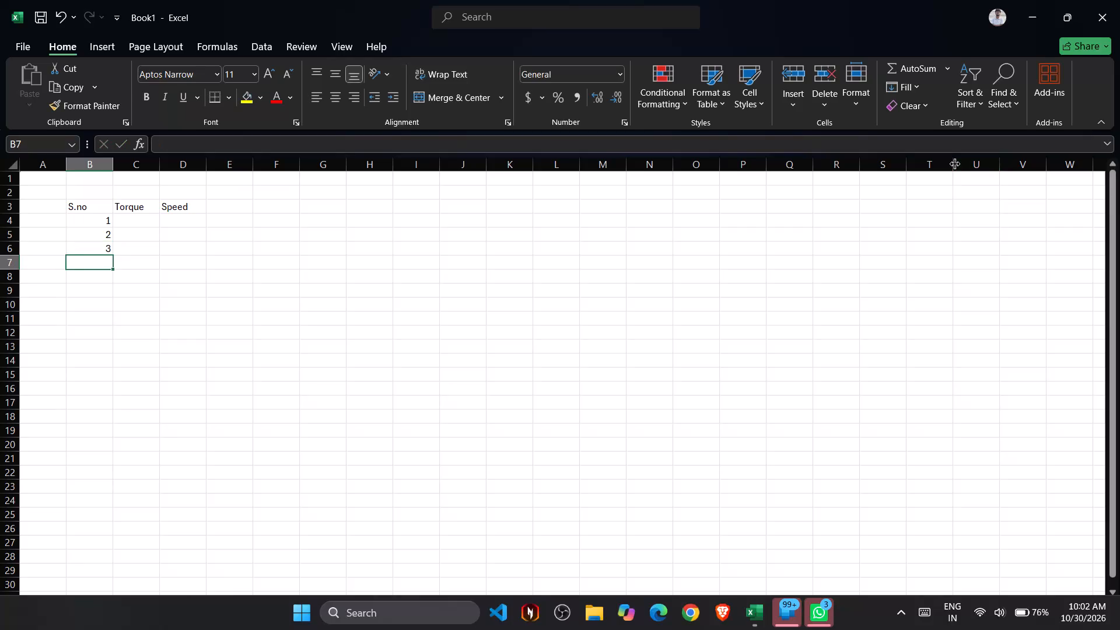
key("4")
key("Down")
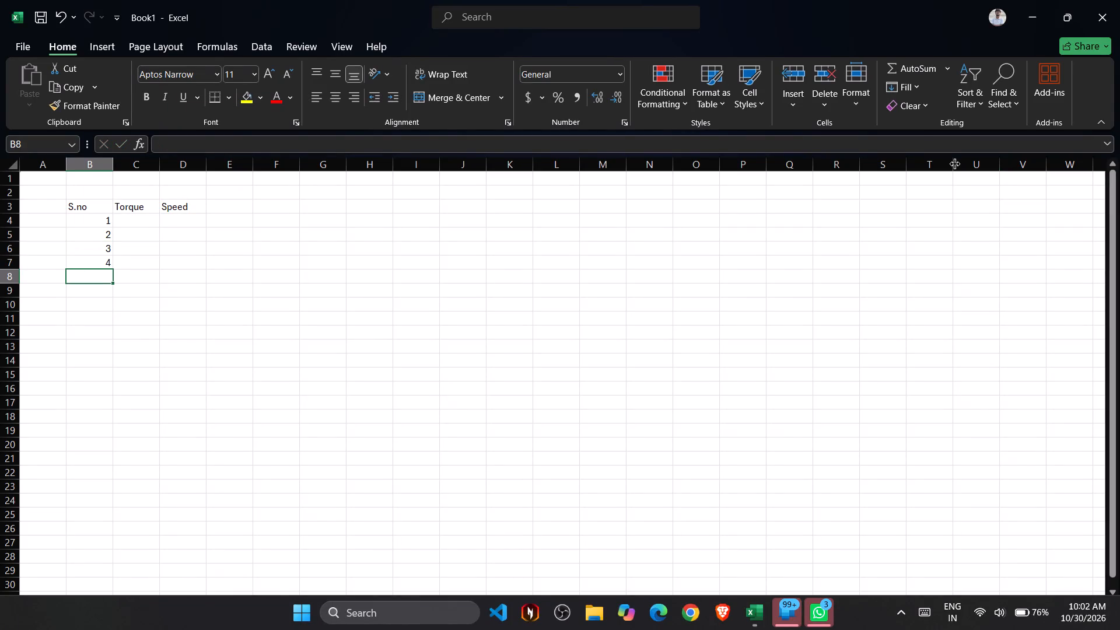
key("5")
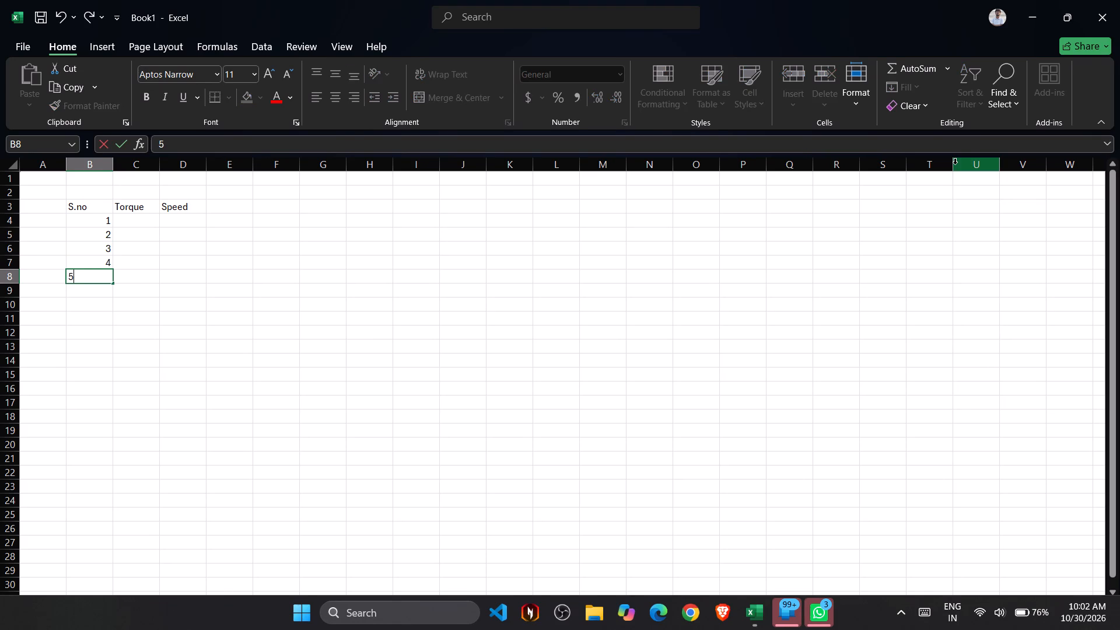
key("Right")
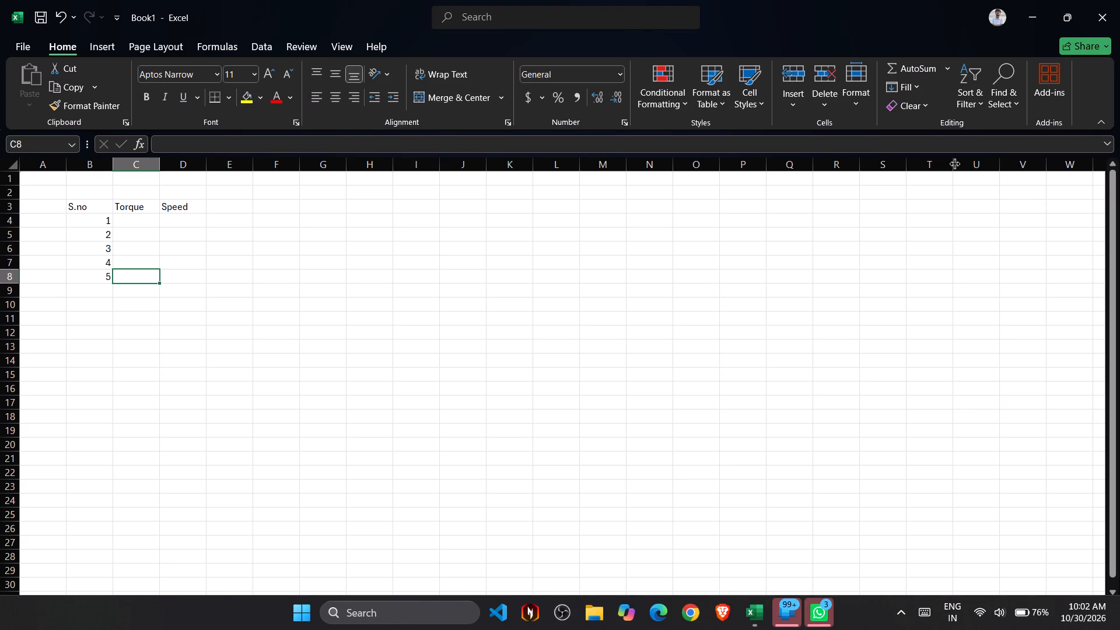
Enter the first reading beside serial number 1, with torque 0 in C4 and speed 1499 in D4.
key("Up")
key("Up")
key("Up")
key("Up")
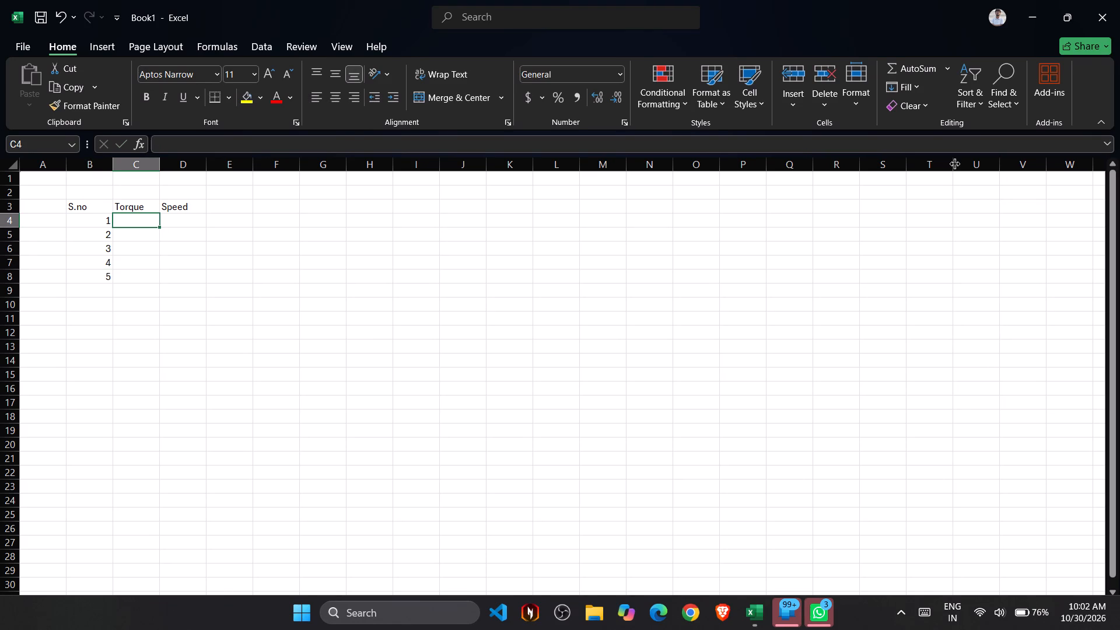
key("0")
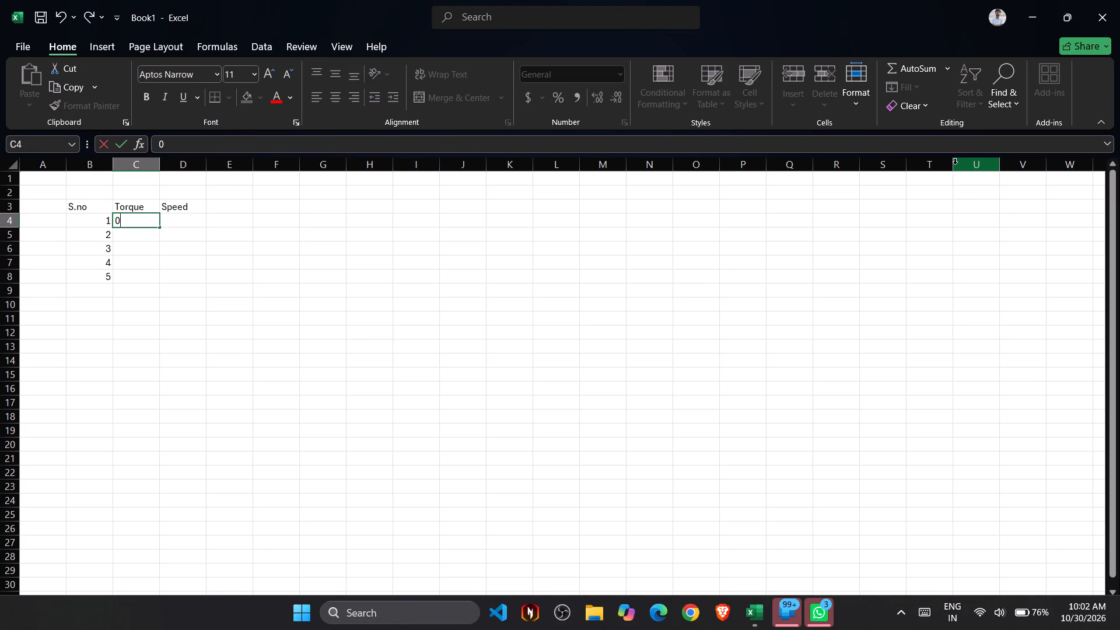
key("Right")
type("1499")
key("Down")
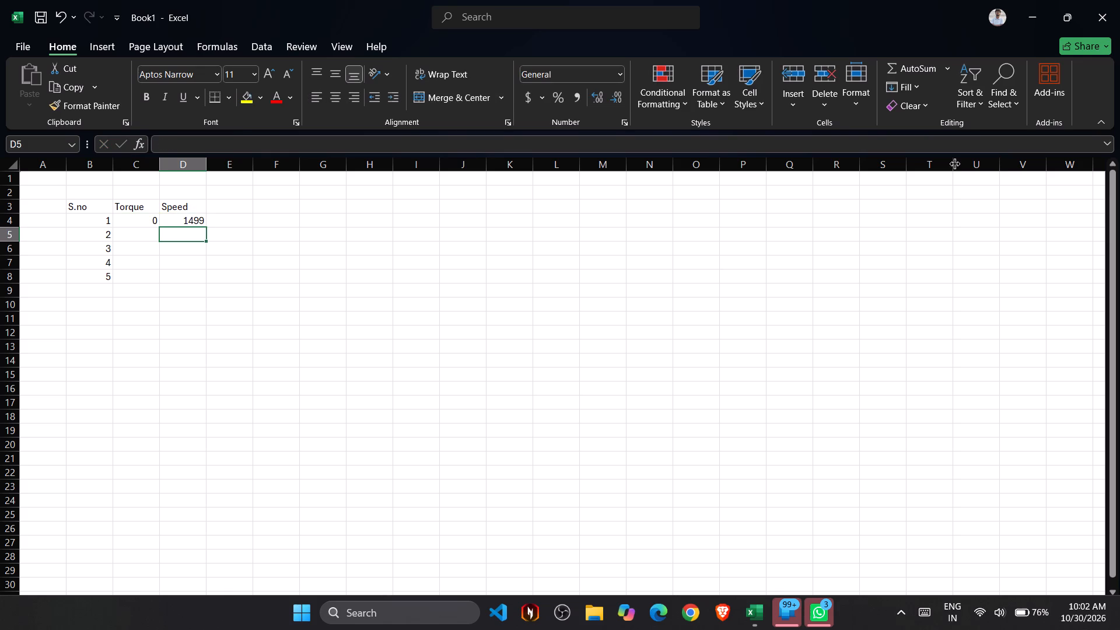
Enter the second reading in row 5, with torque 2.607 in C5 and speed 23.64 in D5.
key("Left")
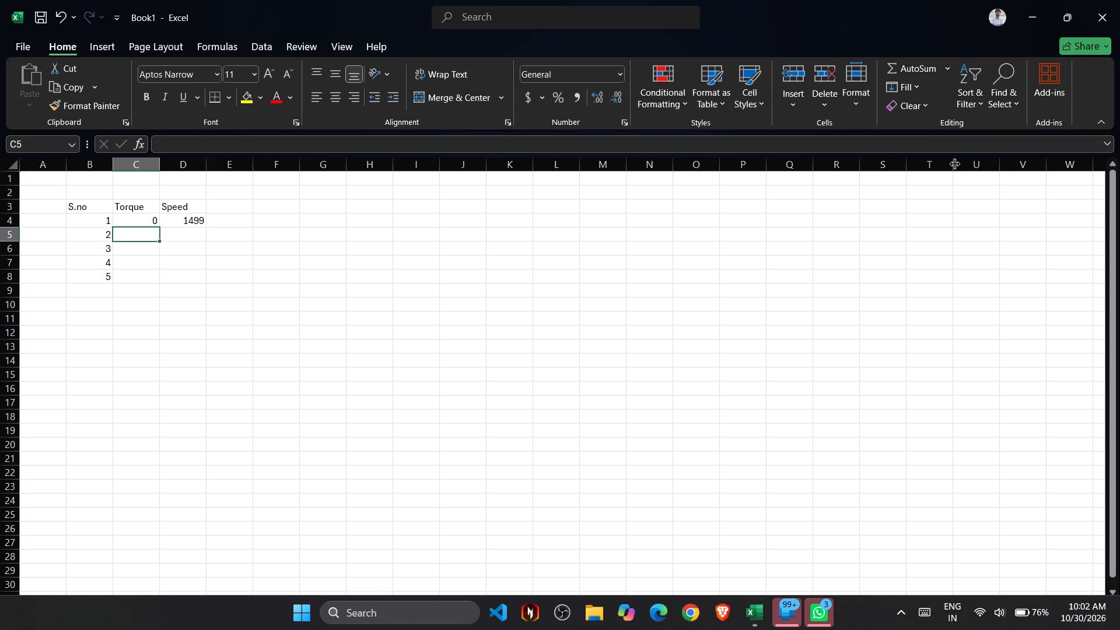
key("2")
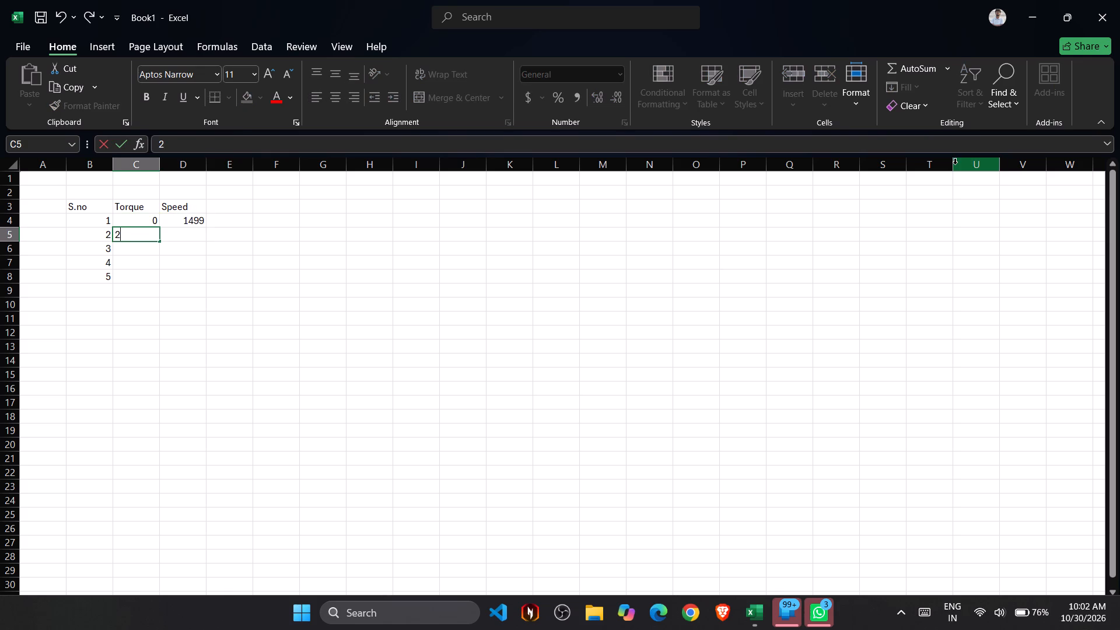
type(".607")
key("Right")
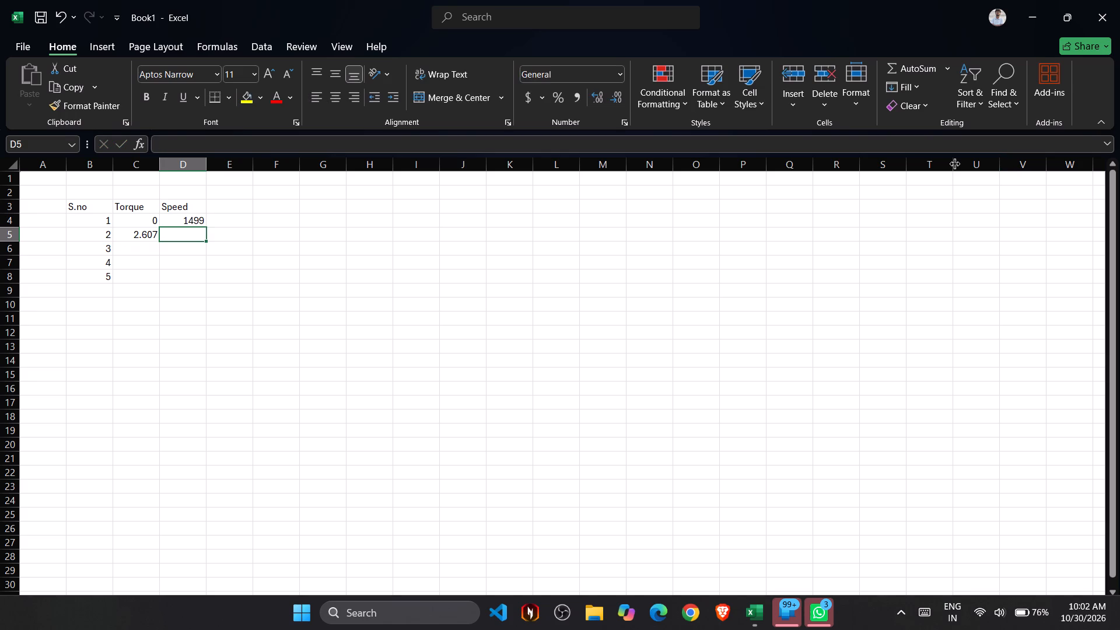
type("23.64")
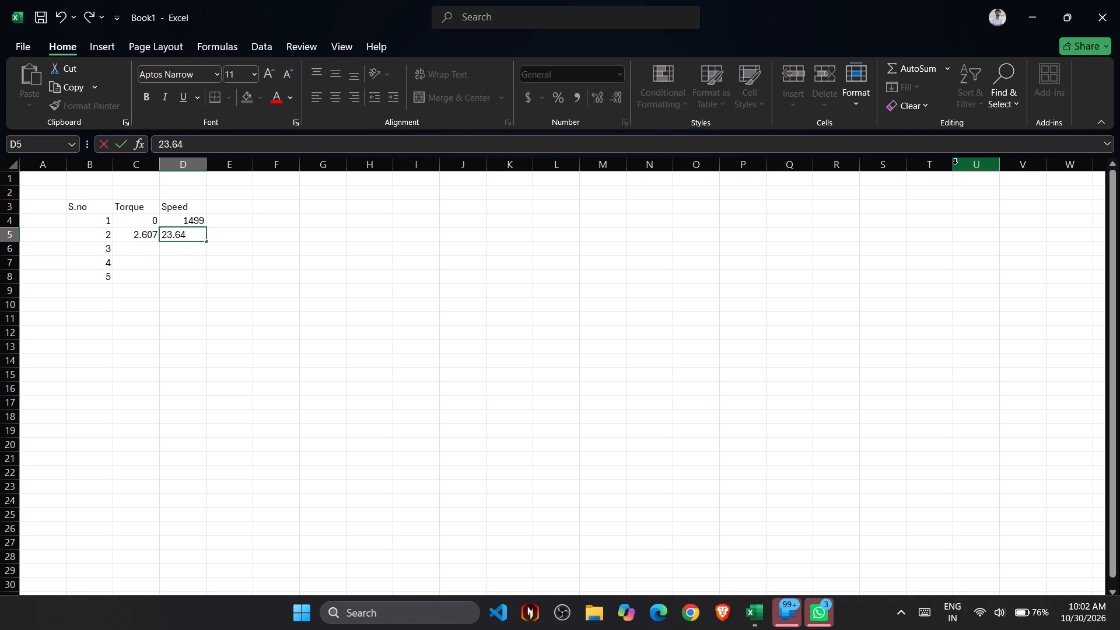
key("Down")
Enter the third reading in row 6, with torque 3.61 in C6 and speed 32.17 in D6.
key("Left")
type("3.61")
key("Right")
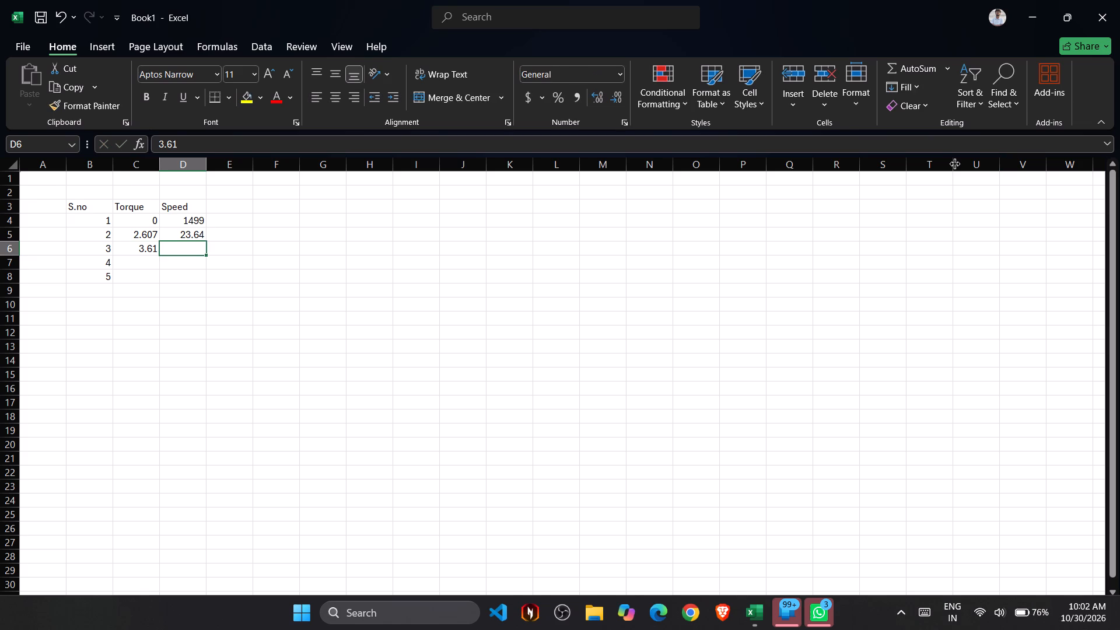
type("32.17")
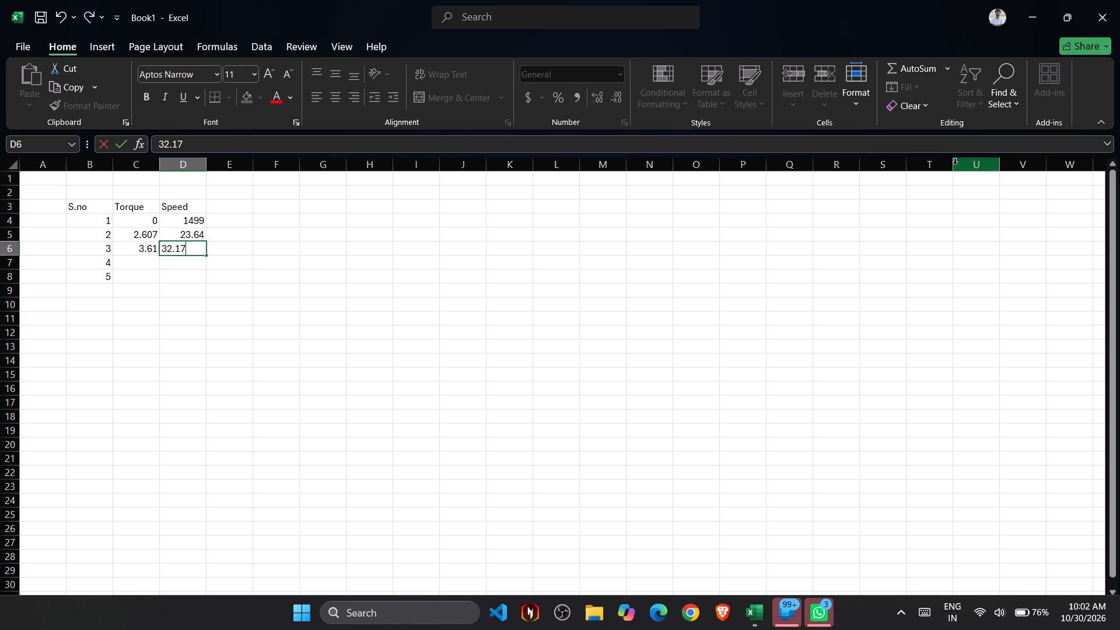
key("Down")
Enter the fourth reading in row 7, with torque 5.65 in C7 and speed 53.57 in D7.
key("Left")
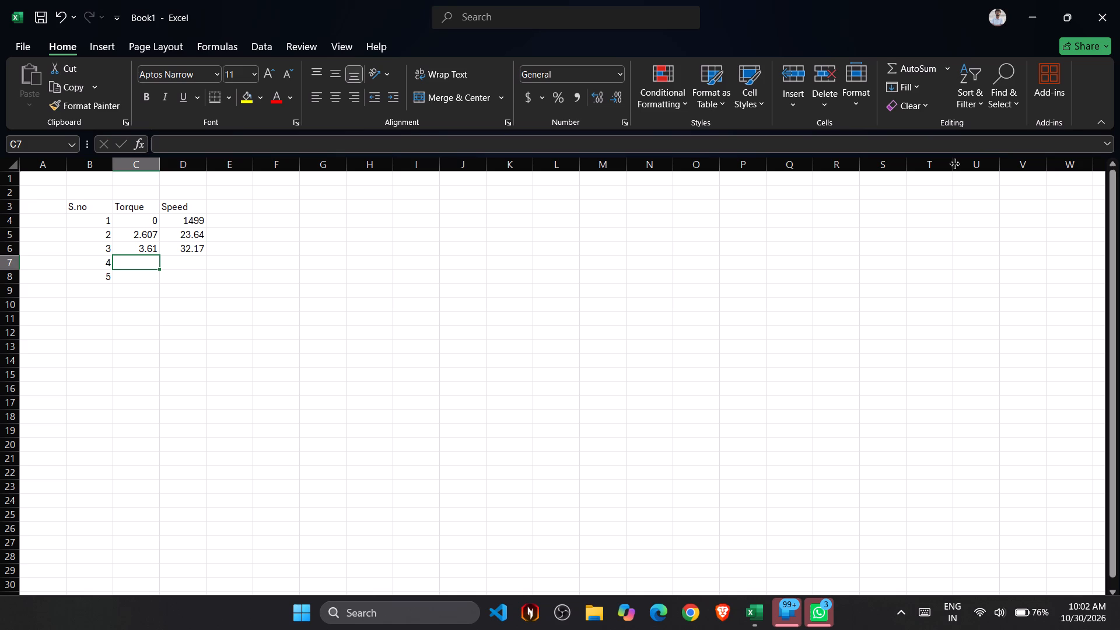
type("5.65")
key("Right")
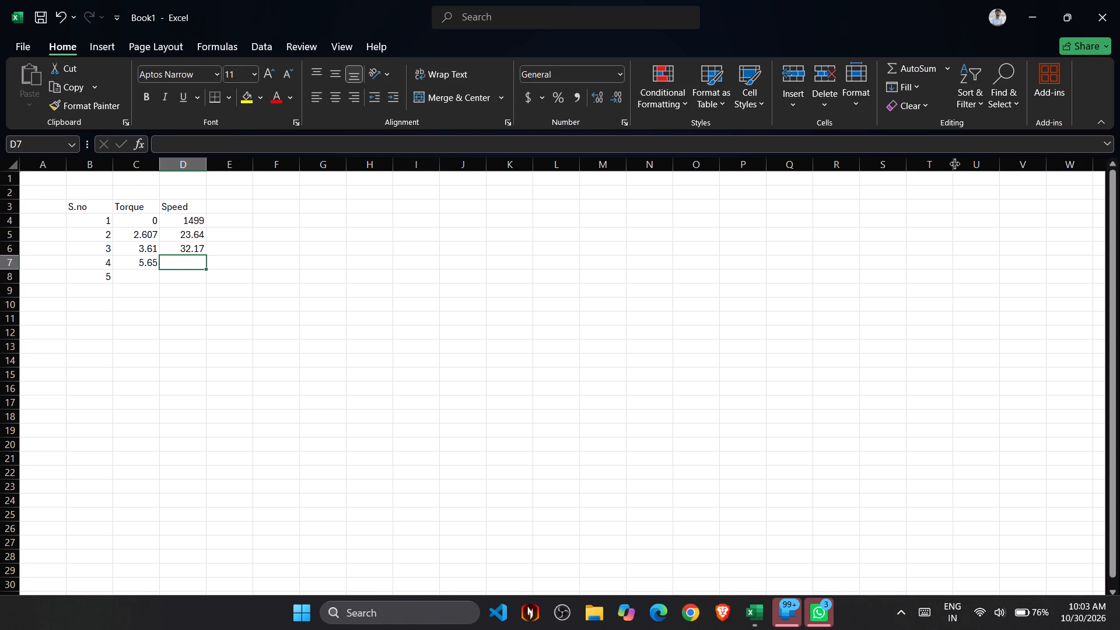
type("53")
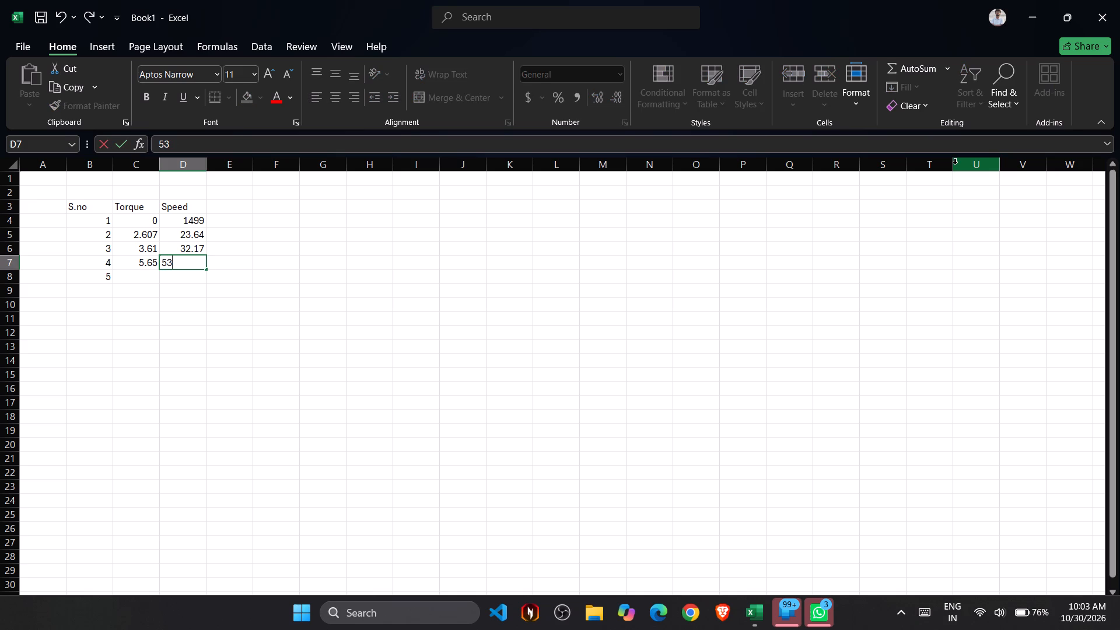
type(".5")
key("7")
key("Down")
Enter the fifth reading in row 8, with torque 6.27 in C8 and speed 50.71 in D8.
key("Left")
type("6.27")
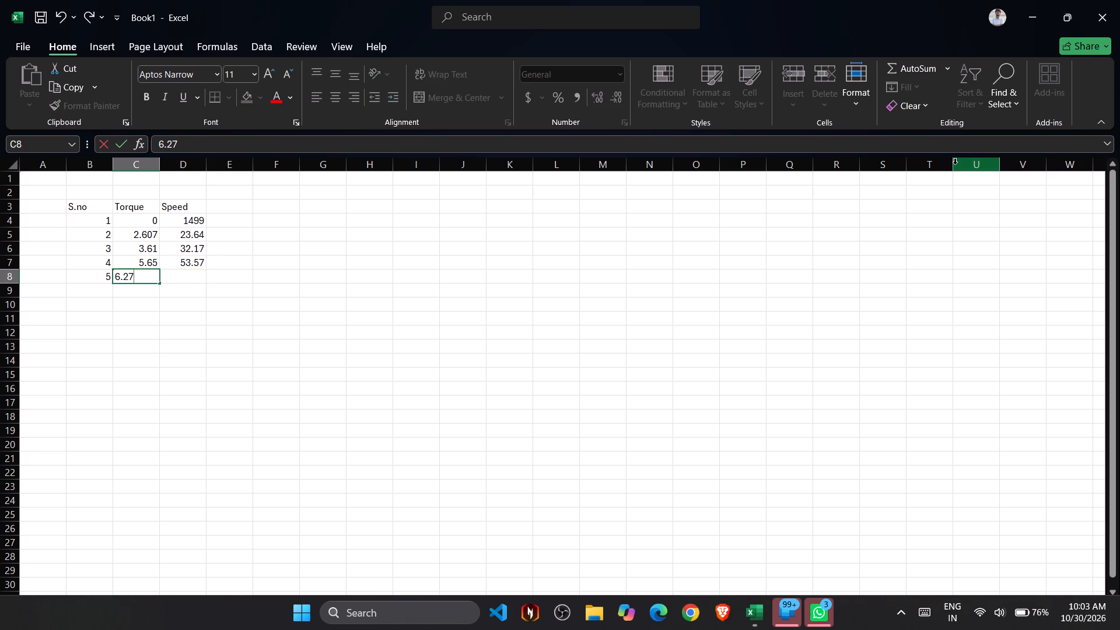
key("Right")
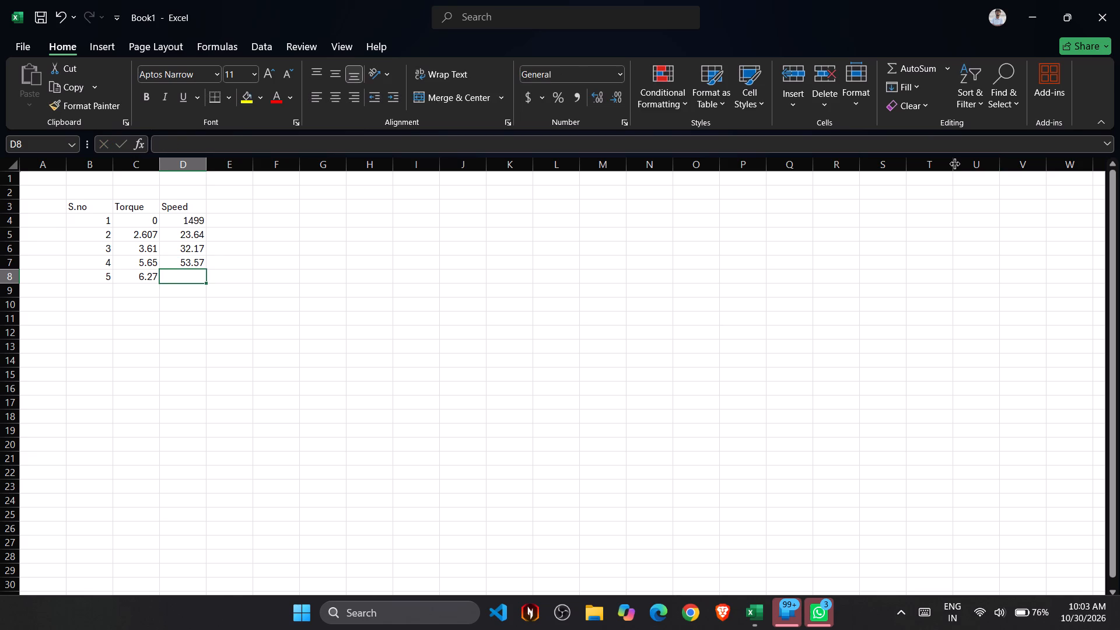
type("5.")
key("BackSpace")
type("0.")
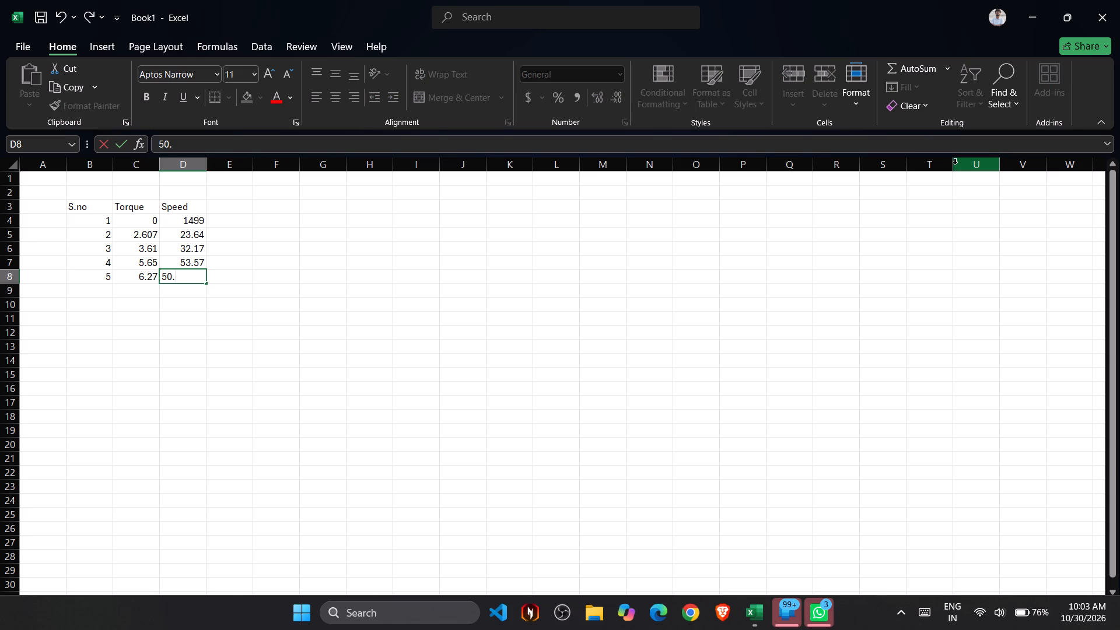
type("71")
key("Return")
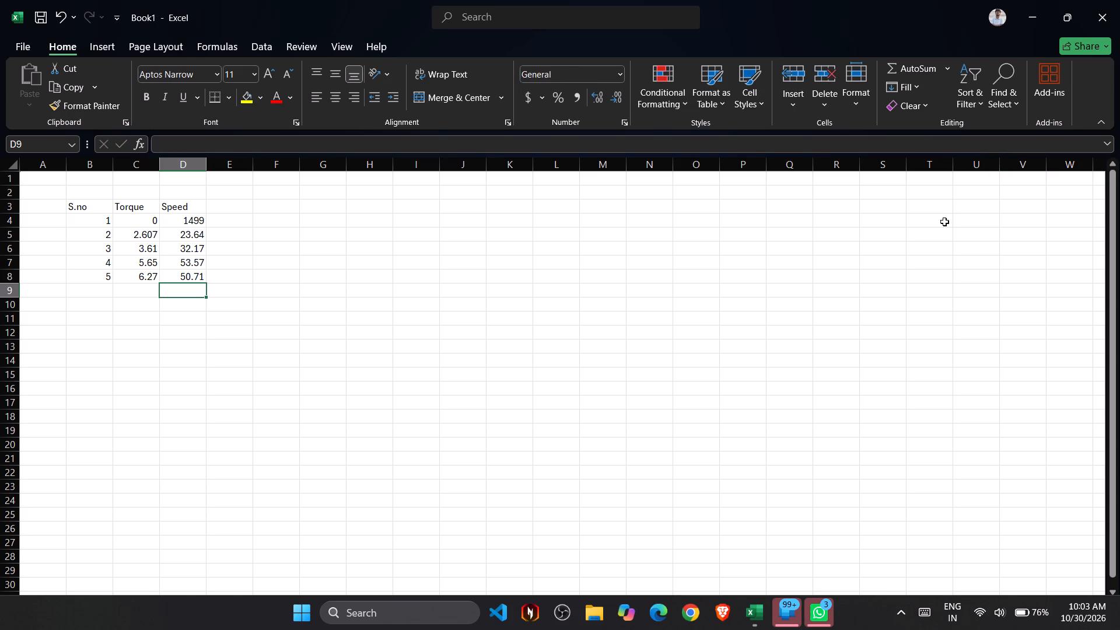
Copy the S.no column with its header from B3:B8 and paste it below the table starting at cell B11.
key("Return")
key("Return")
key("Return")
key("Return")
key("Left")
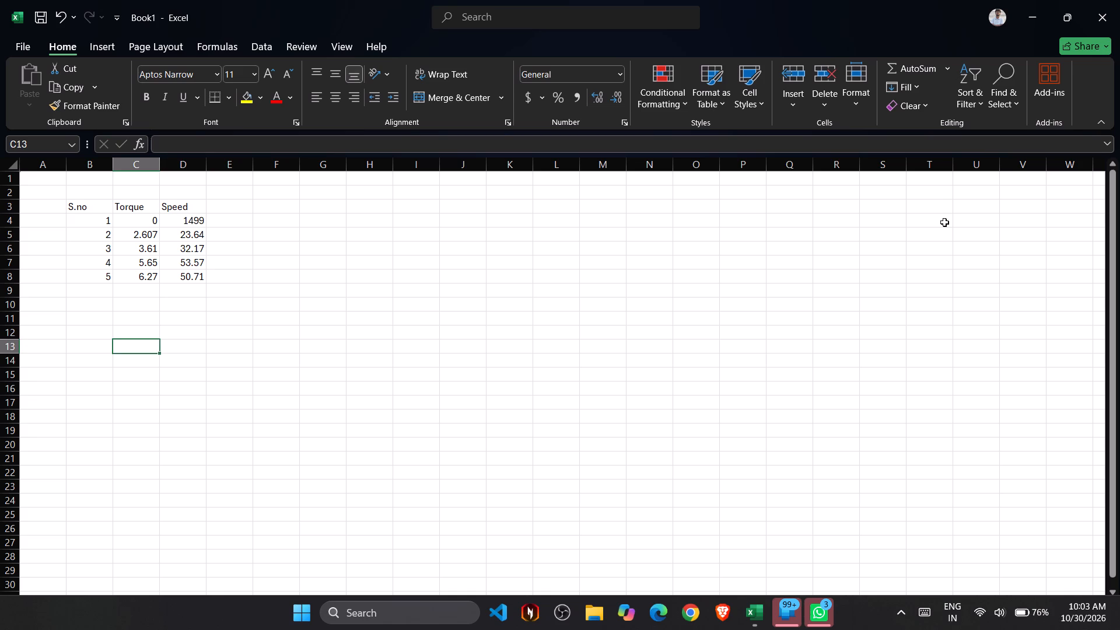
key("Left")
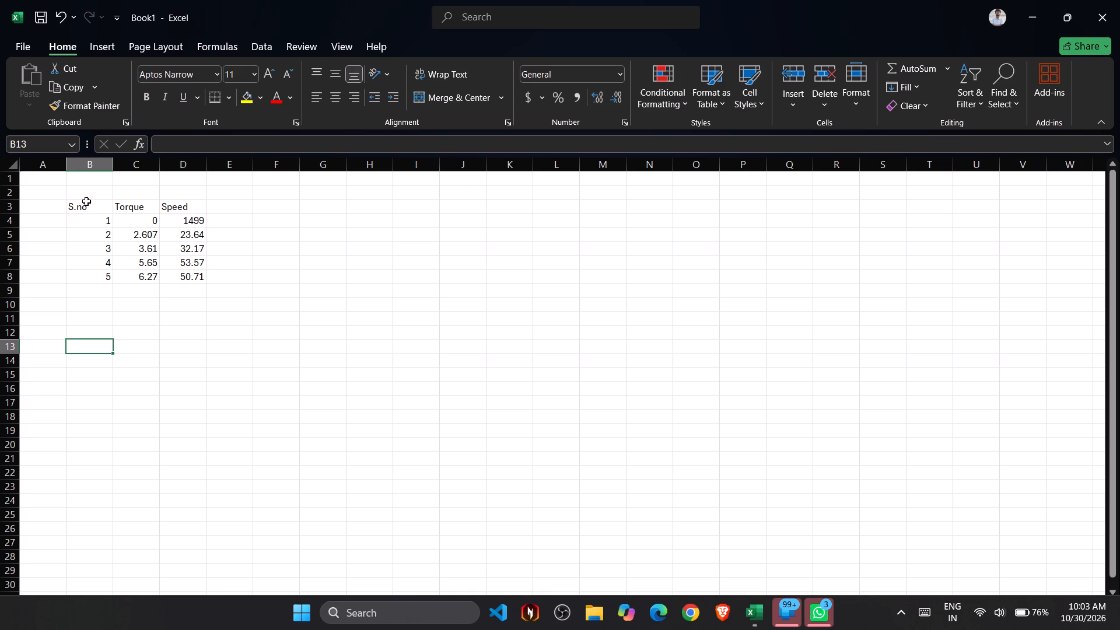
left_click_drag(92, 207, 106, 276)
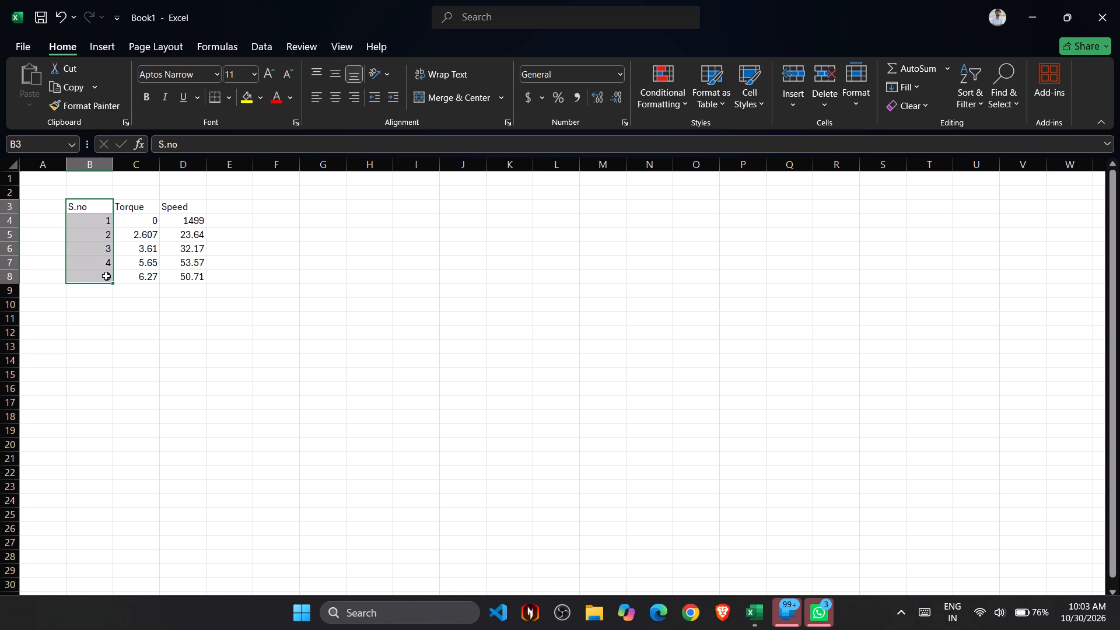
key("ctrl+c")
left_click(95, 321)
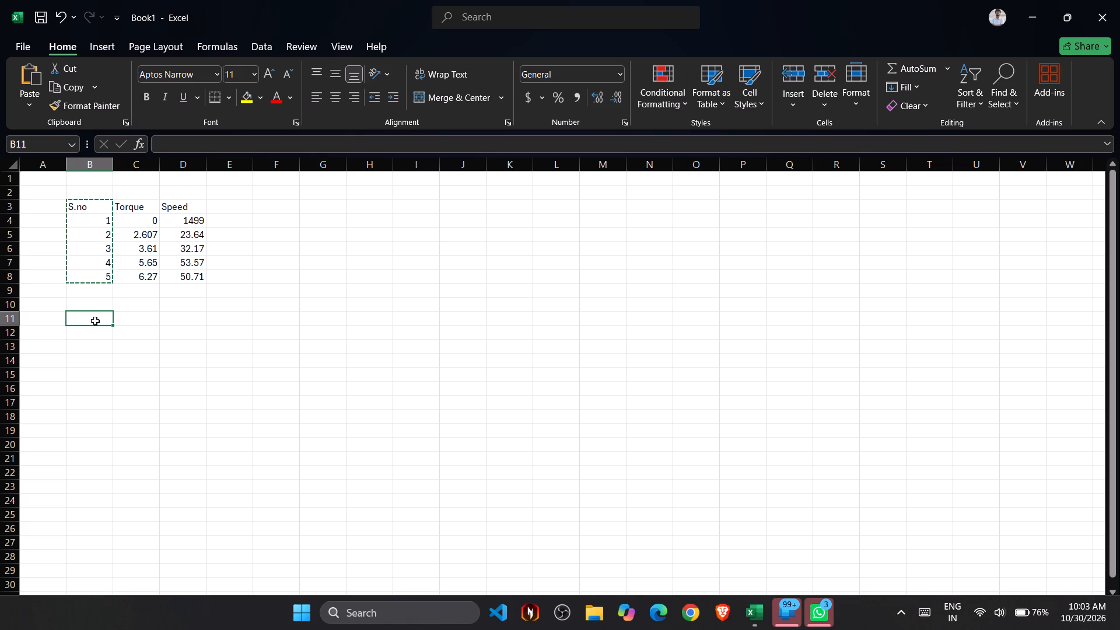
key("ctrl+v")
Select cell C11 beside the copied S.no header.
left_click(129, 319)
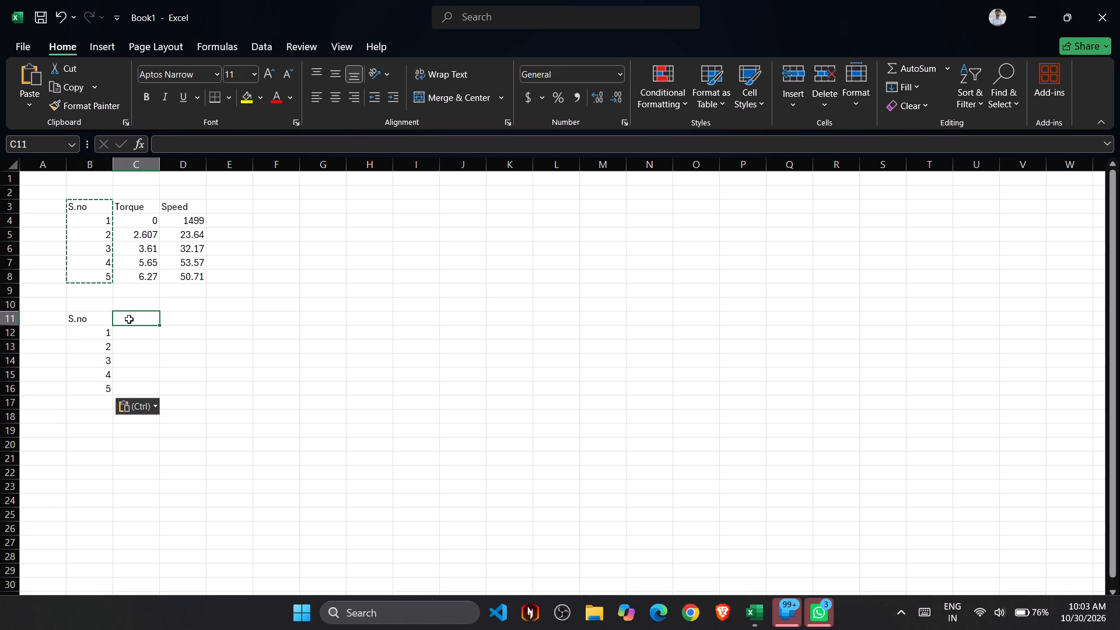
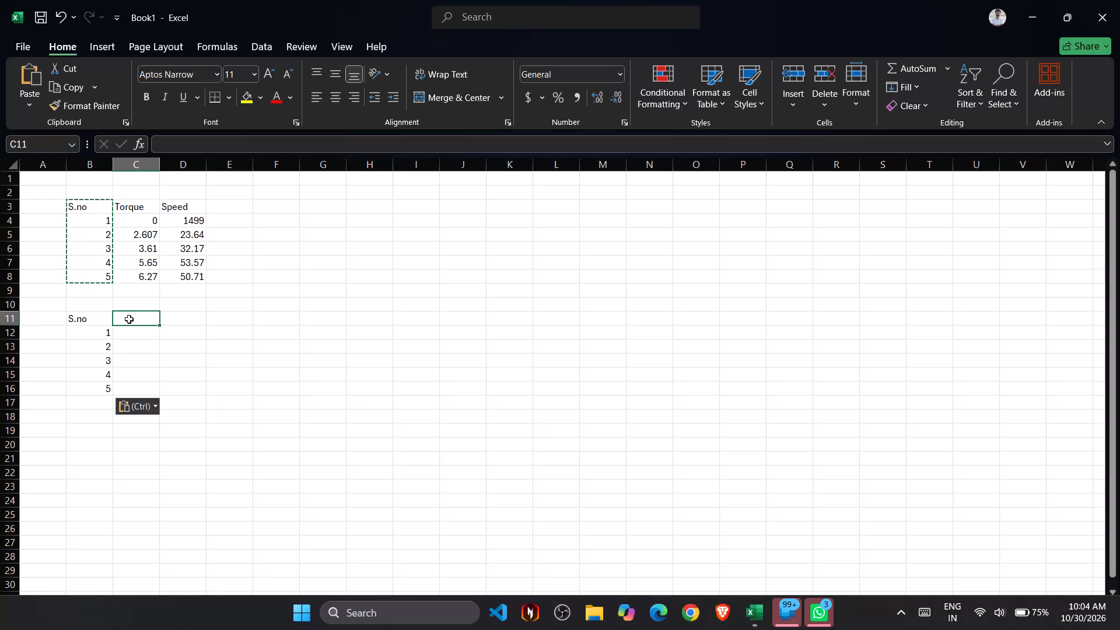
Enter the header "Armature Current" in cell C11 of the second table.
key("shift+a")
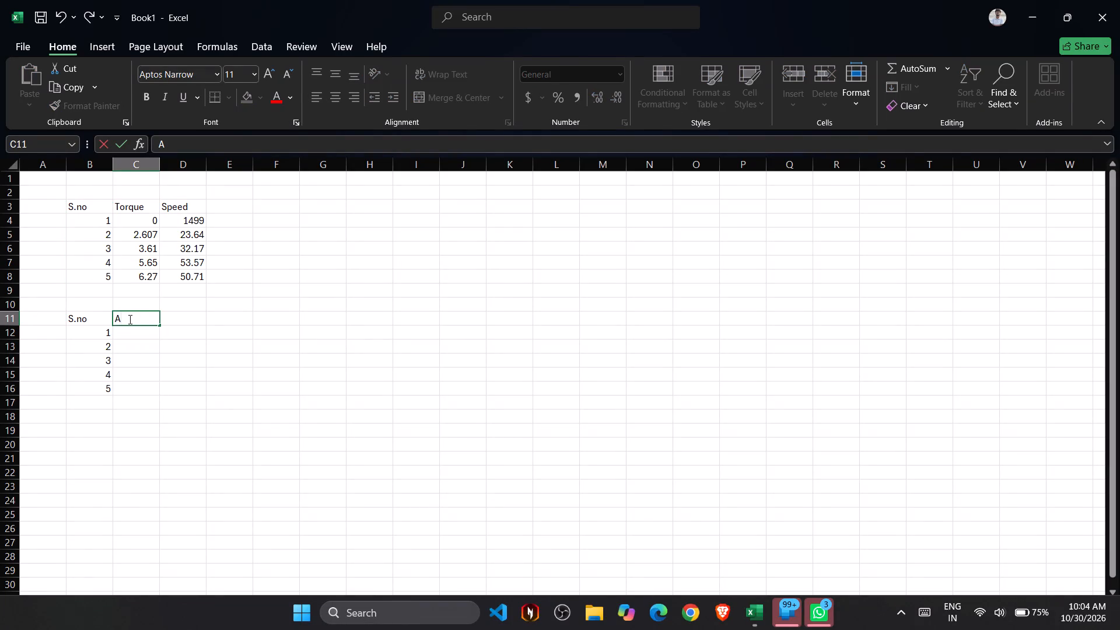
type("rm")
type("ature")
key("space")
key("shift+c")
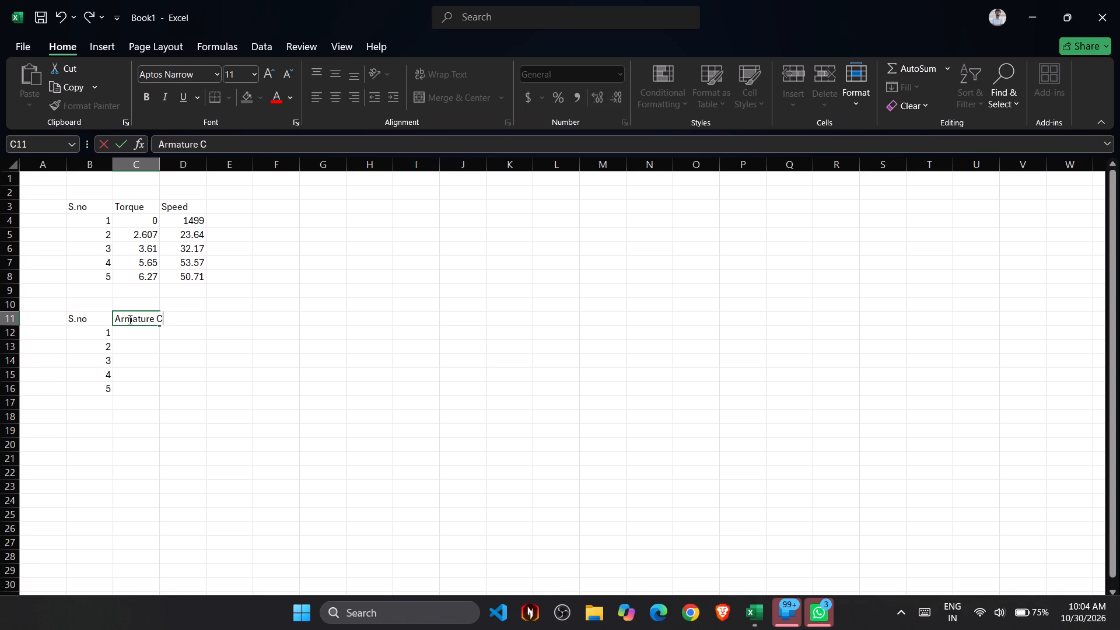
type("urr")
type("ent")
key("Right")
key("Return")
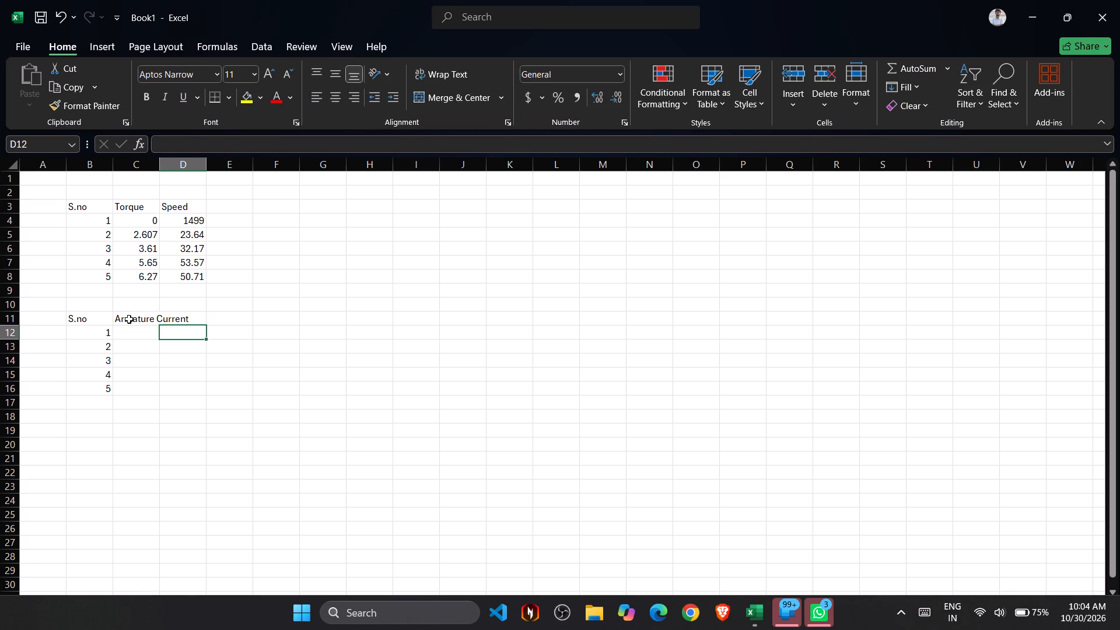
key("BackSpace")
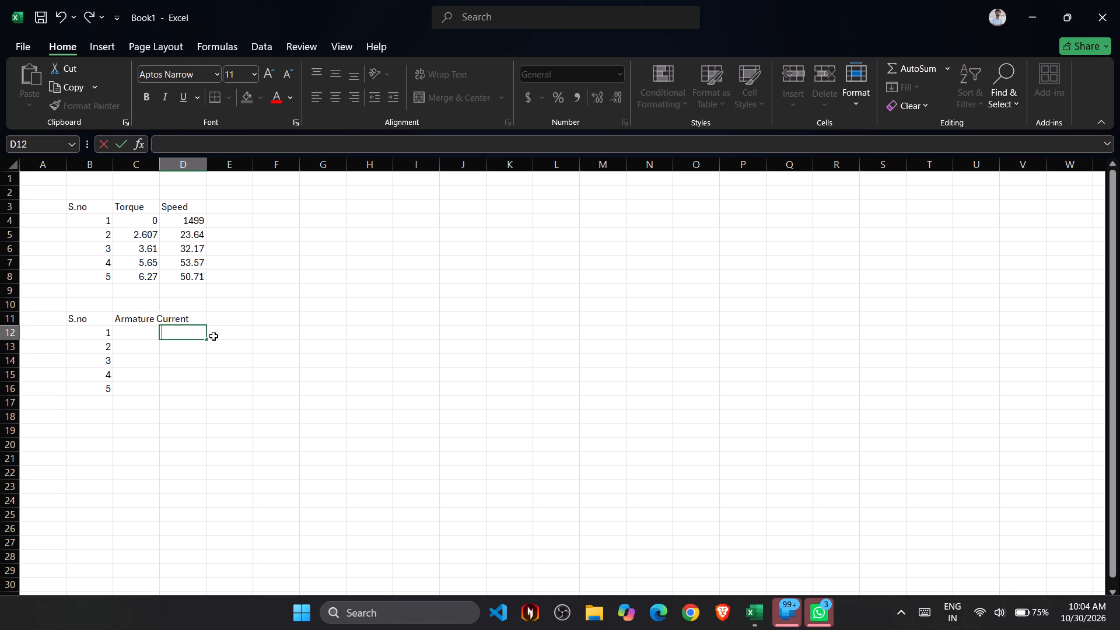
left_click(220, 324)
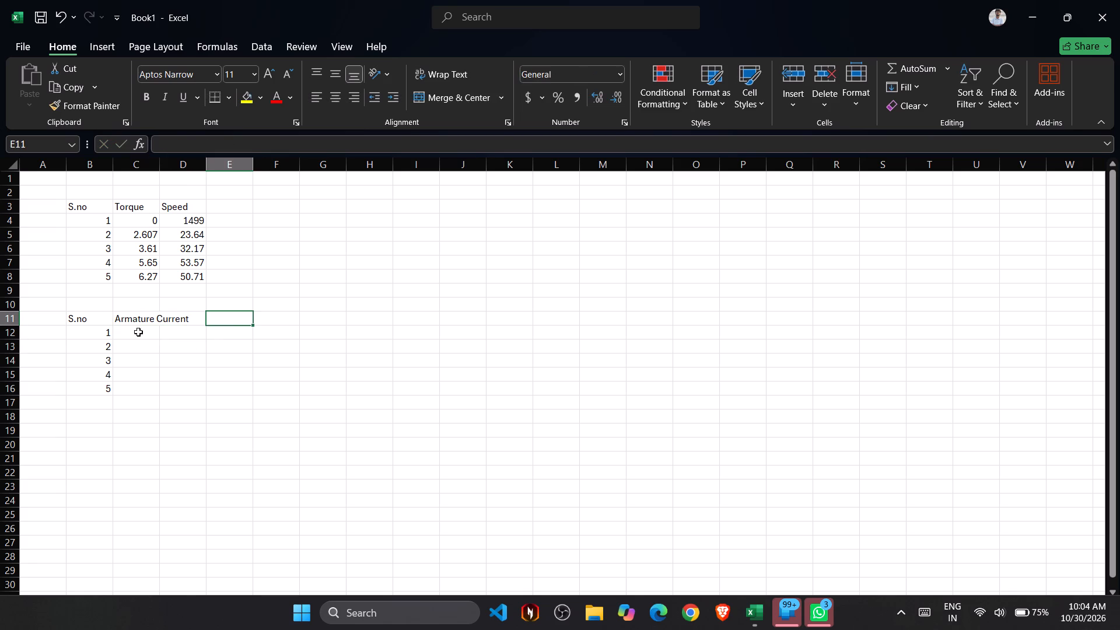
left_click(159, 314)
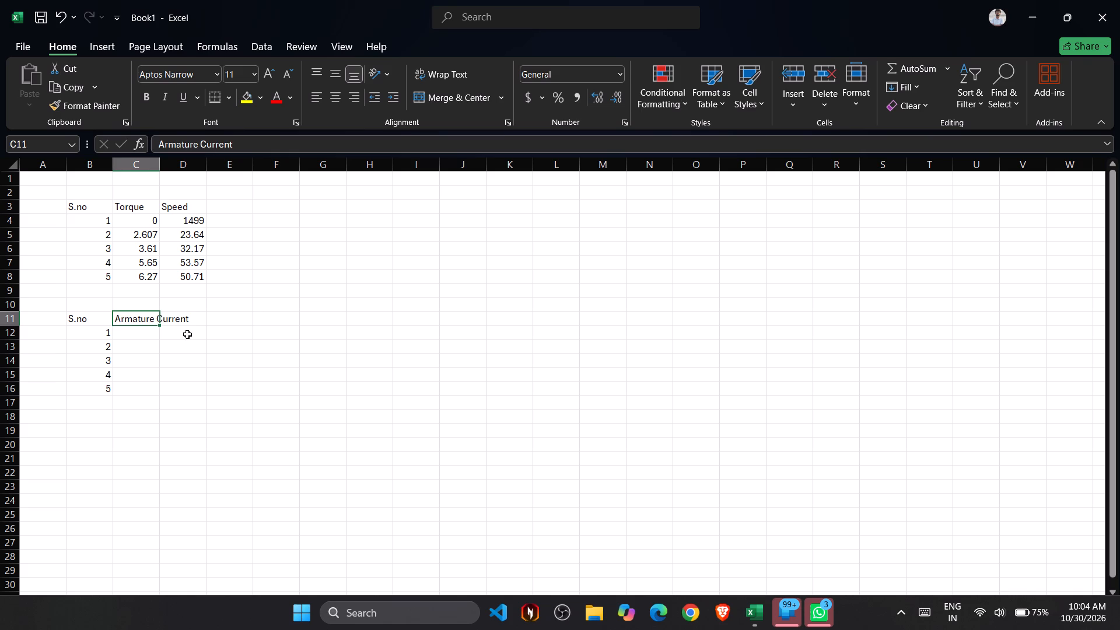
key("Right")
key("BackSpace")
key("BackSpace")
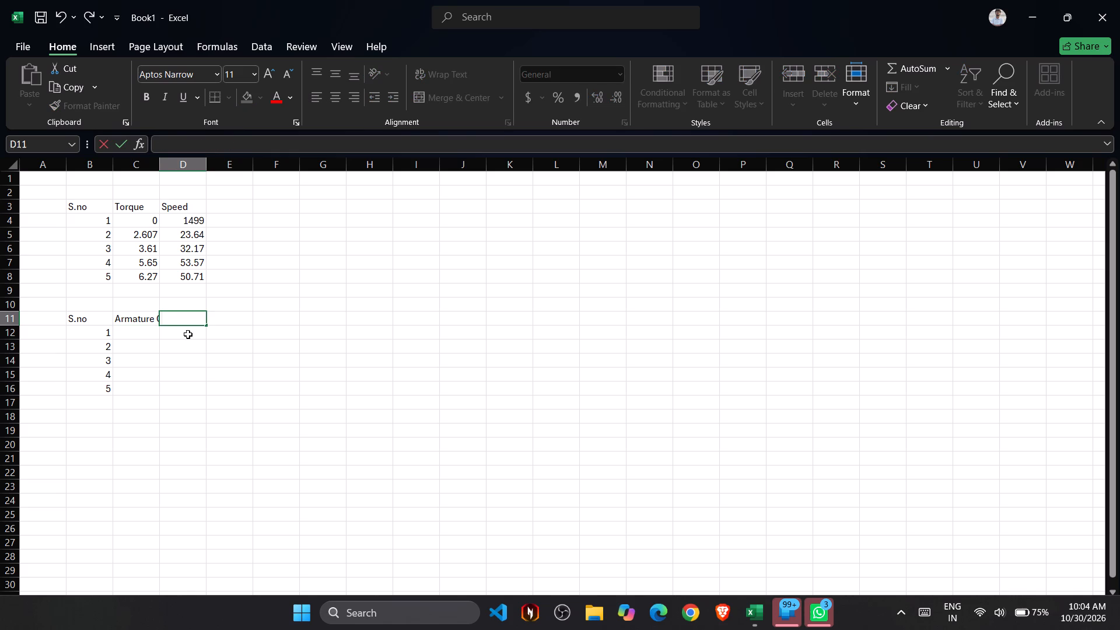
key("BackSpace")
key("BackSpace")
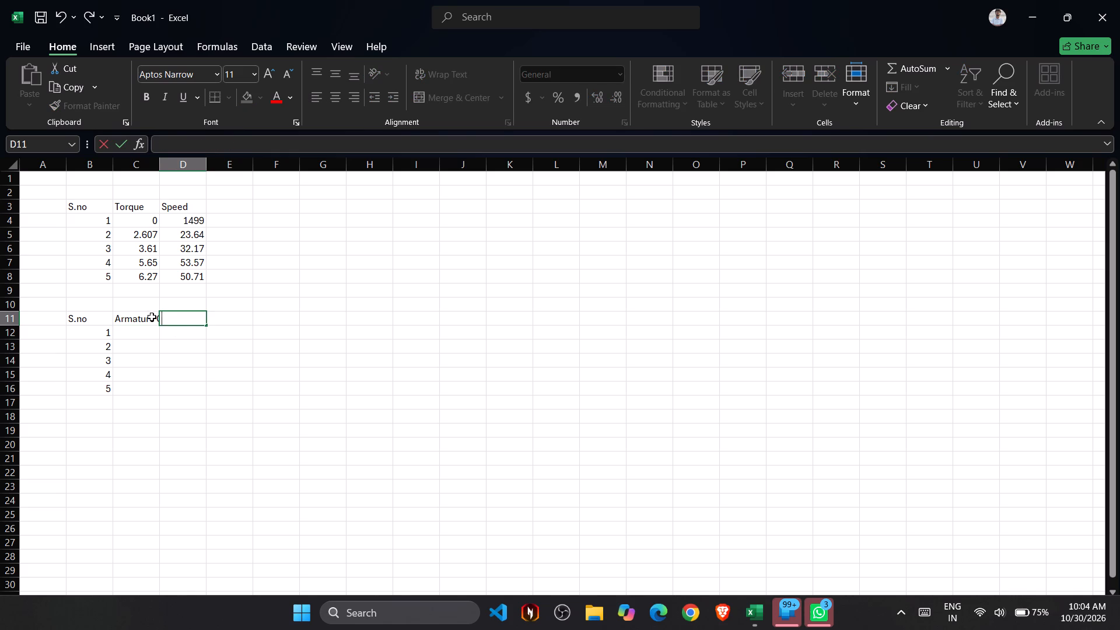
Widen column C so that the full "Armature Current" header fits inside it.
left_click(157, 319)
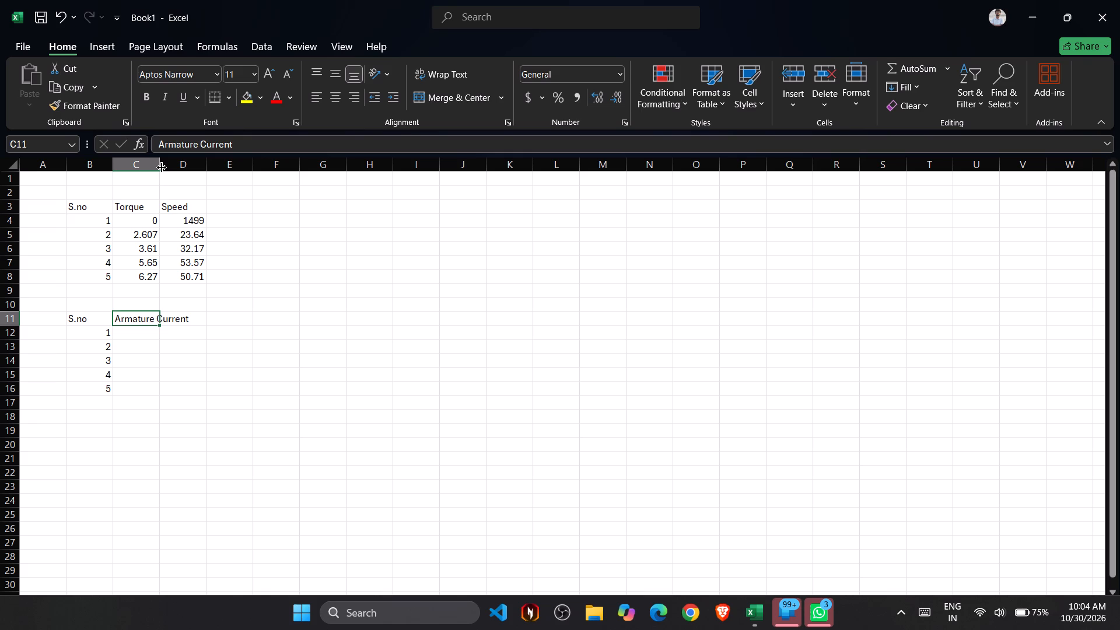
left_click_drag(162, 167, 236, 175)
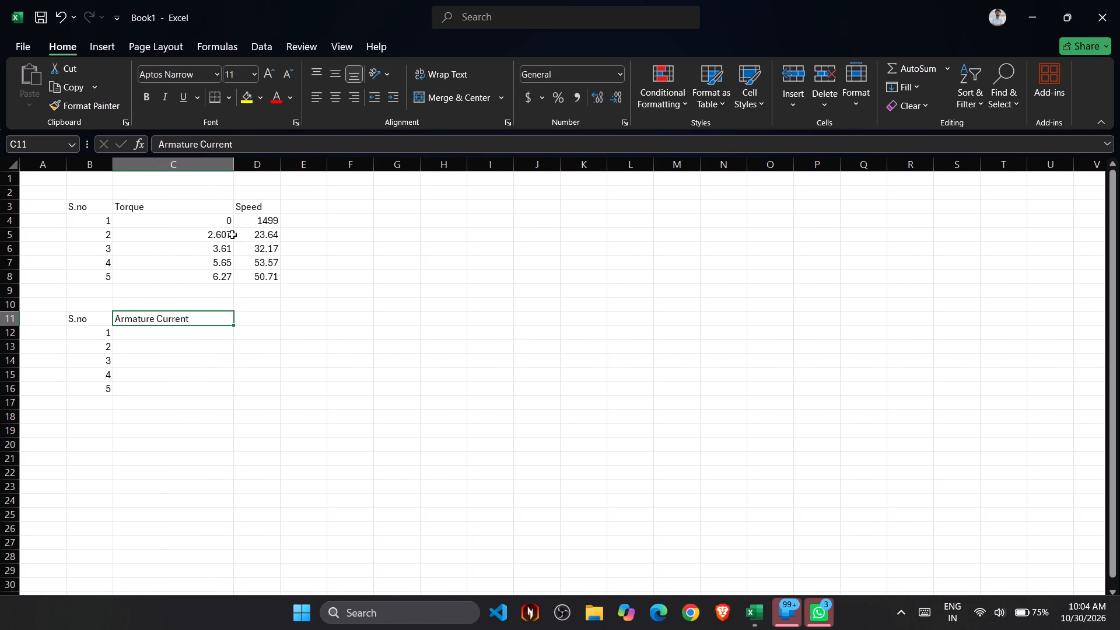
Enter the header "Field Current" in cell D11 of the second table.
left_click(249, 318)
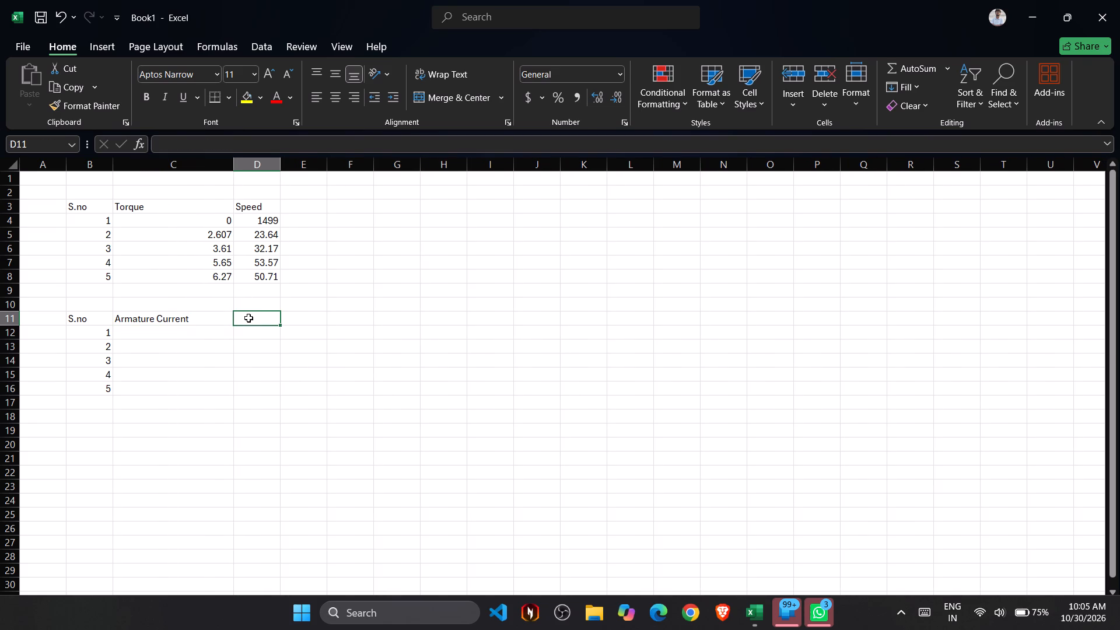
type("fi")
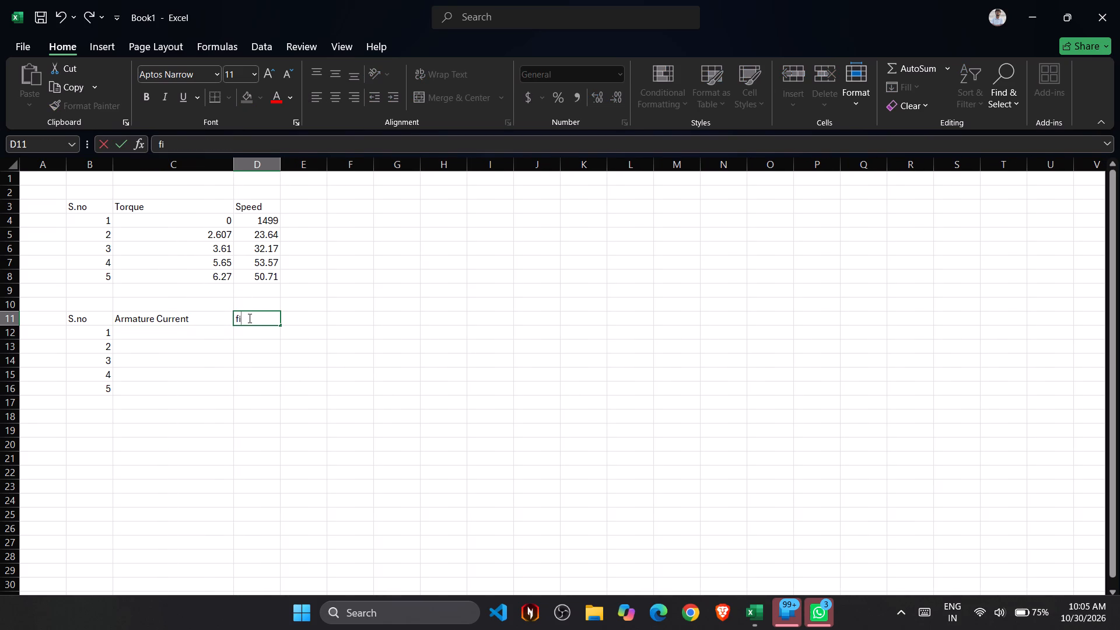
key("BackSpace")
key("BackSpace")
type("Field")
key("space")
type("Current")
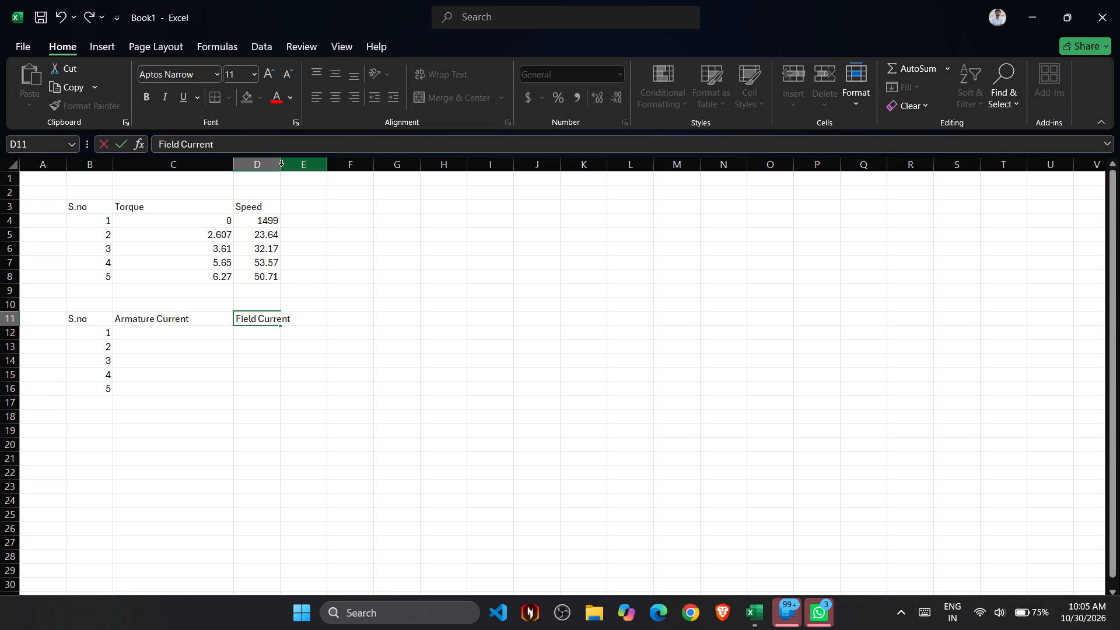
Widen column D well beyond the length of its "Field Current" header.
left_click_drag(282, 166, 311, 167)
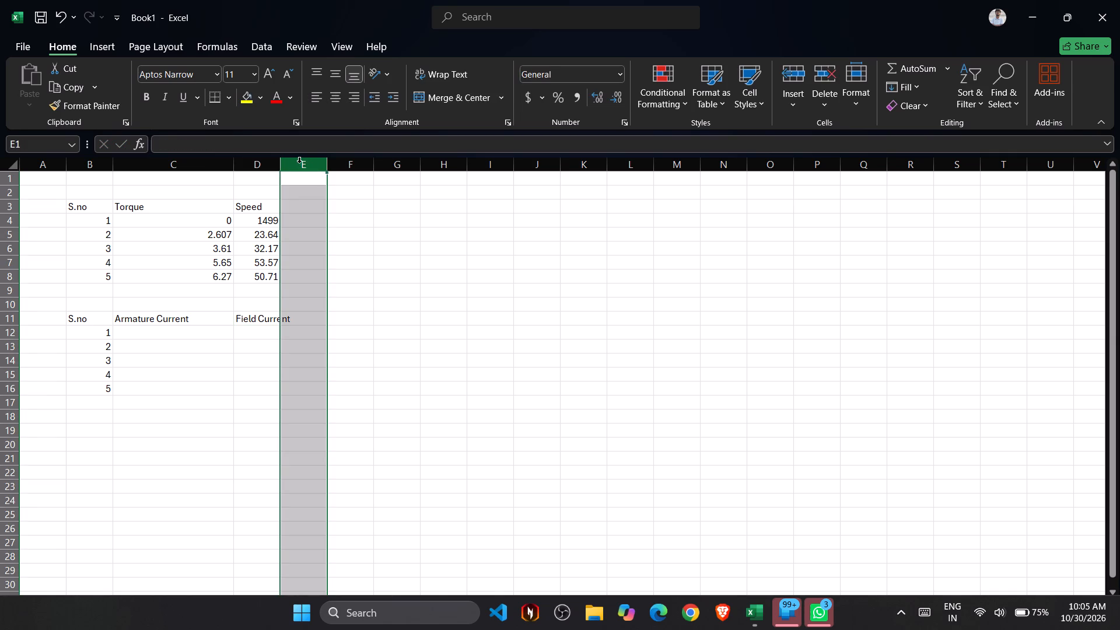
left_click_drag(279, 163, 348, 164)
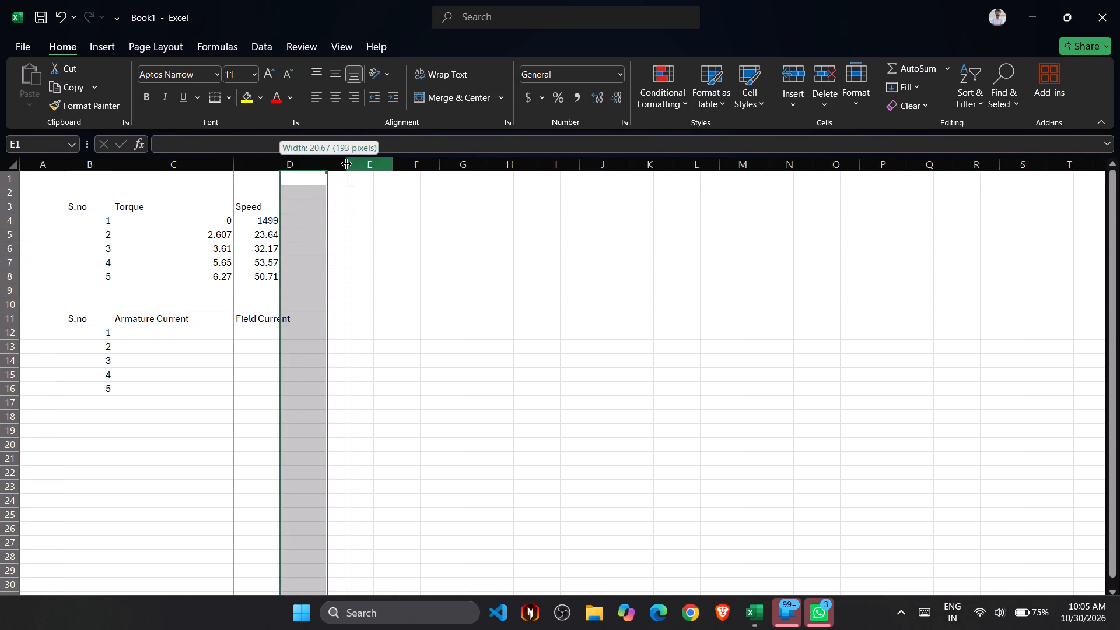
left_click_drag(348, 164, 369, 163)
Enter the first reading in row 12, with armature current 1.15 in C12 and field current 0.12 in D12.
left_click(151, 334)
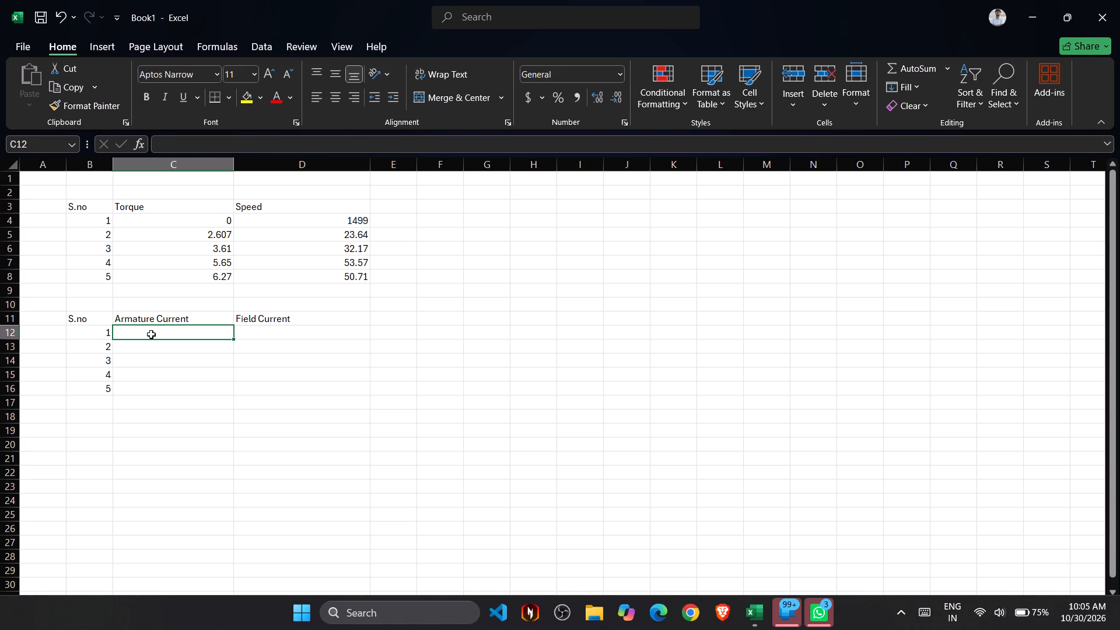
type("1.1")
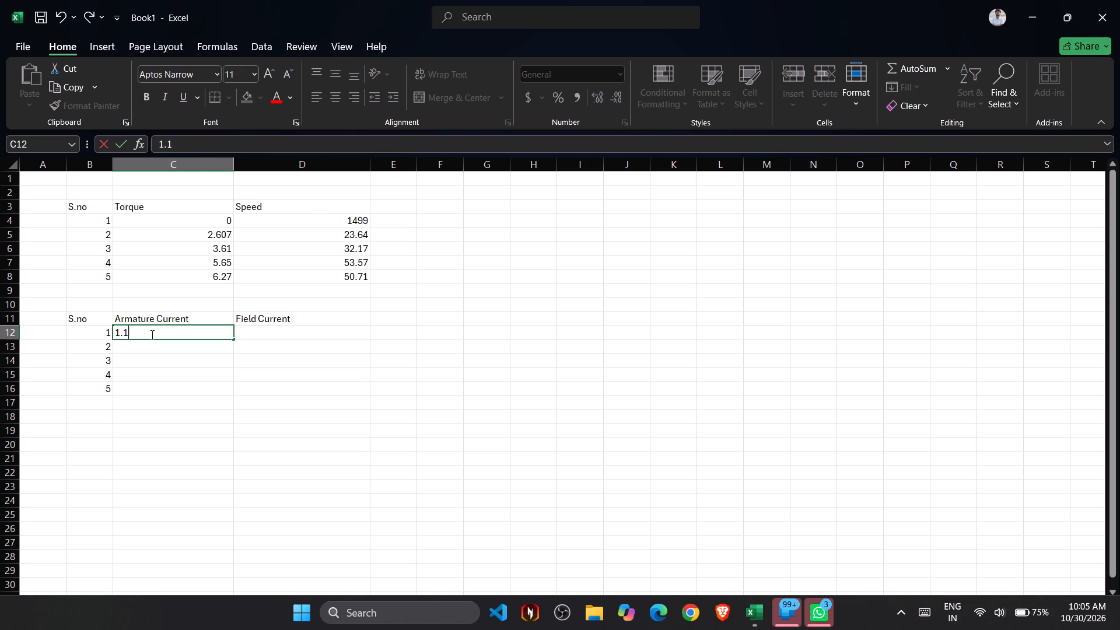
key("5")
key("Right")
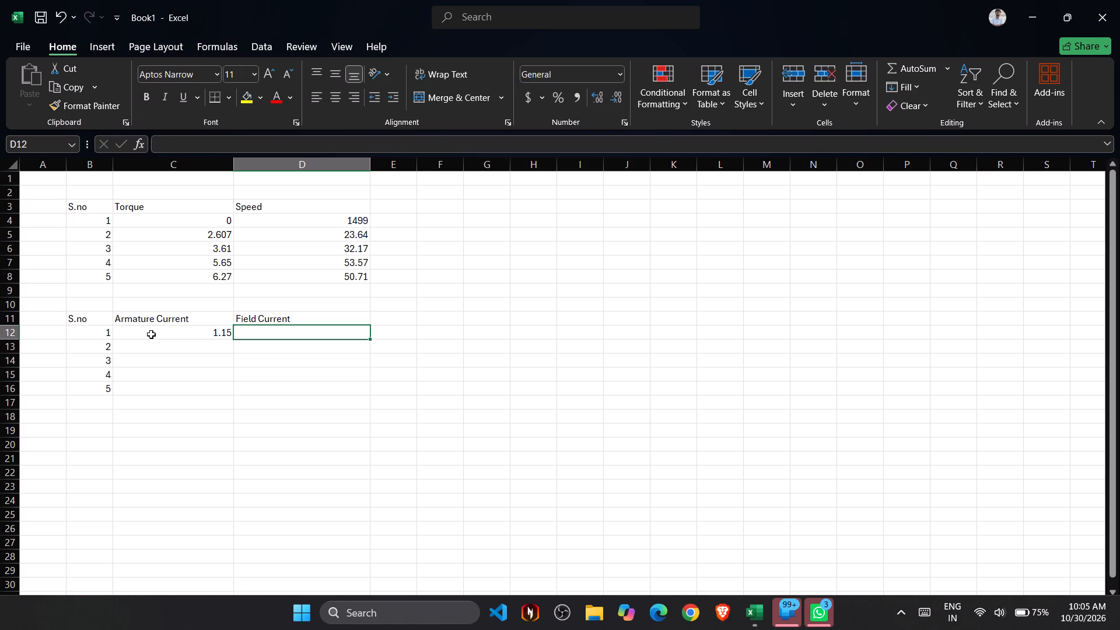
type("0.12")
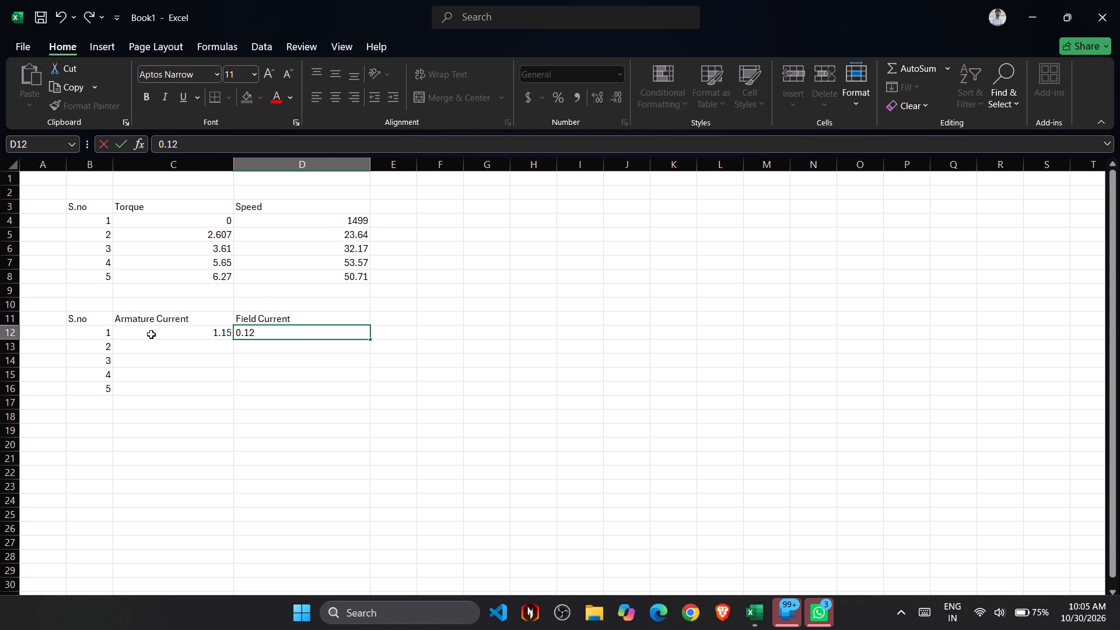
key("Down")
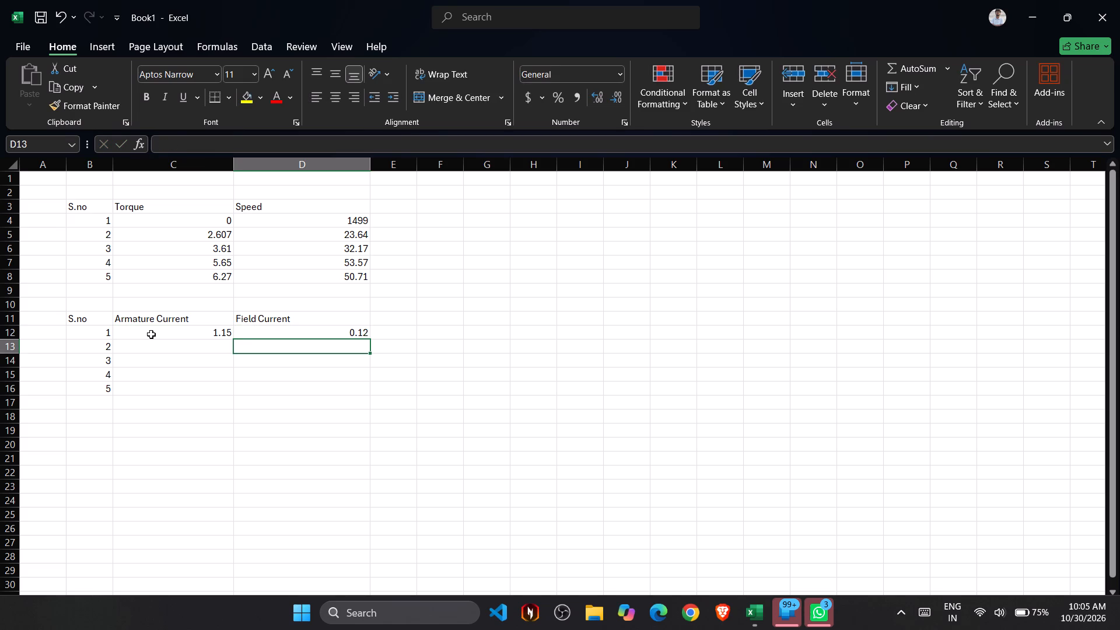
Enter the second reading in row 13, with field current 0.96 in D13 and armature current 1.22 in C13.
type("0.96")
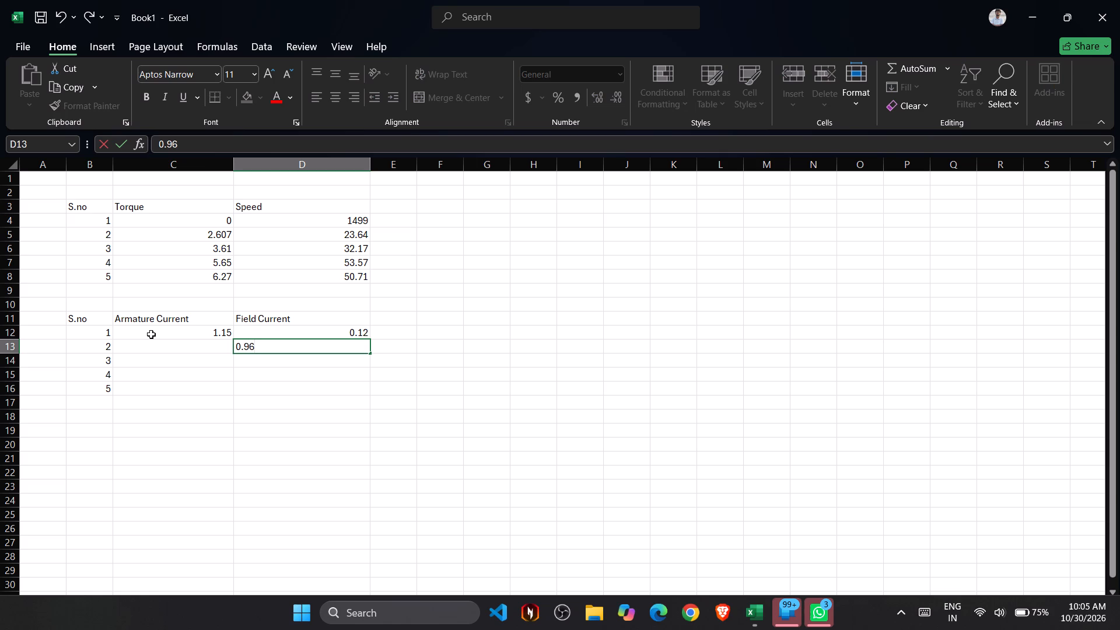
right_click(151, 334)
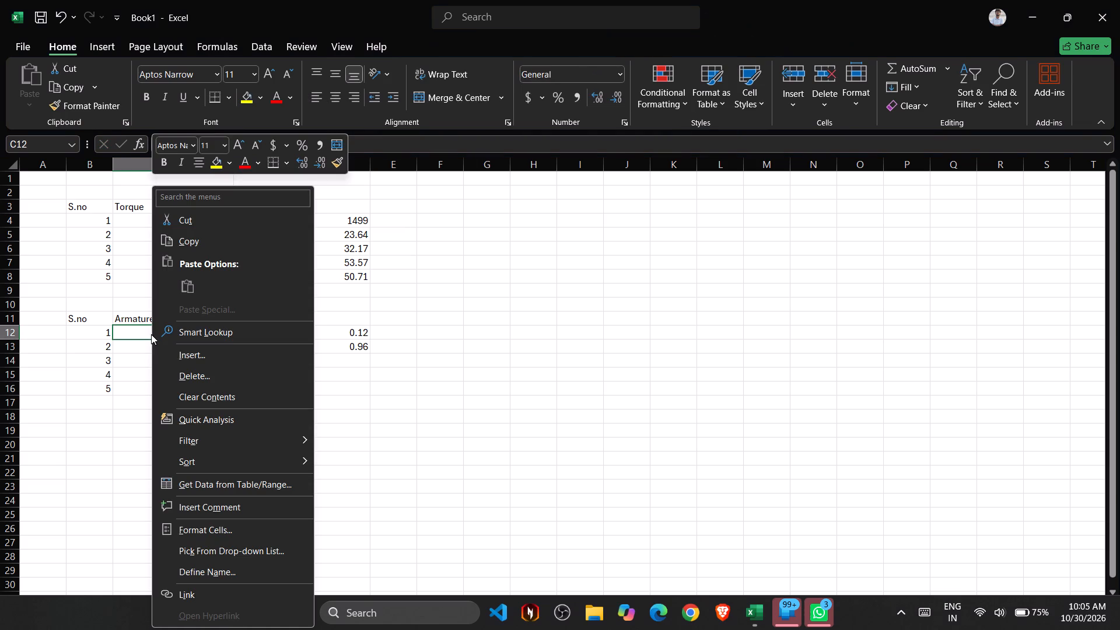
left_click(151, 334)
key("Down")
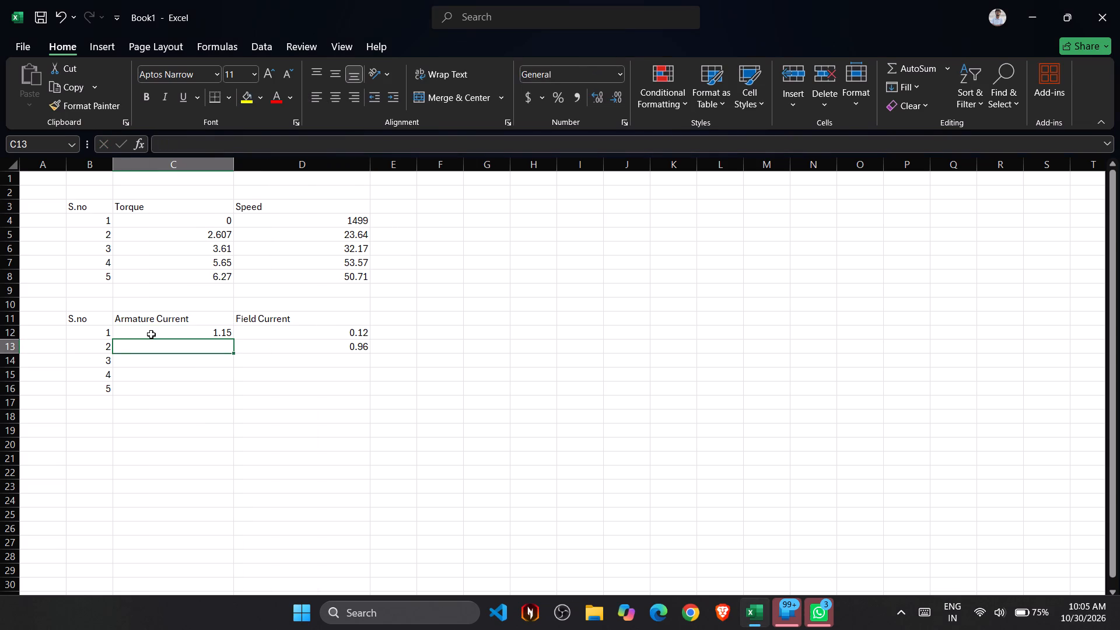
type("1.22")
key("Down")
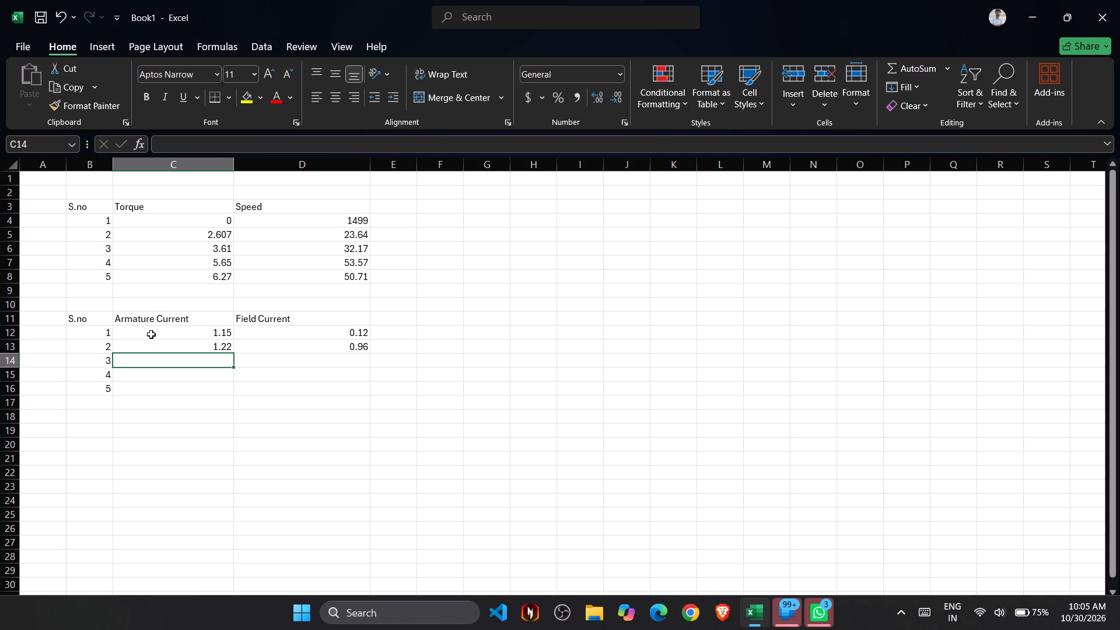
Enter the third reading in row 14, with armature current 1.4 in C14 and field current 0.015 in D14.
type("1.4")
key("Right")
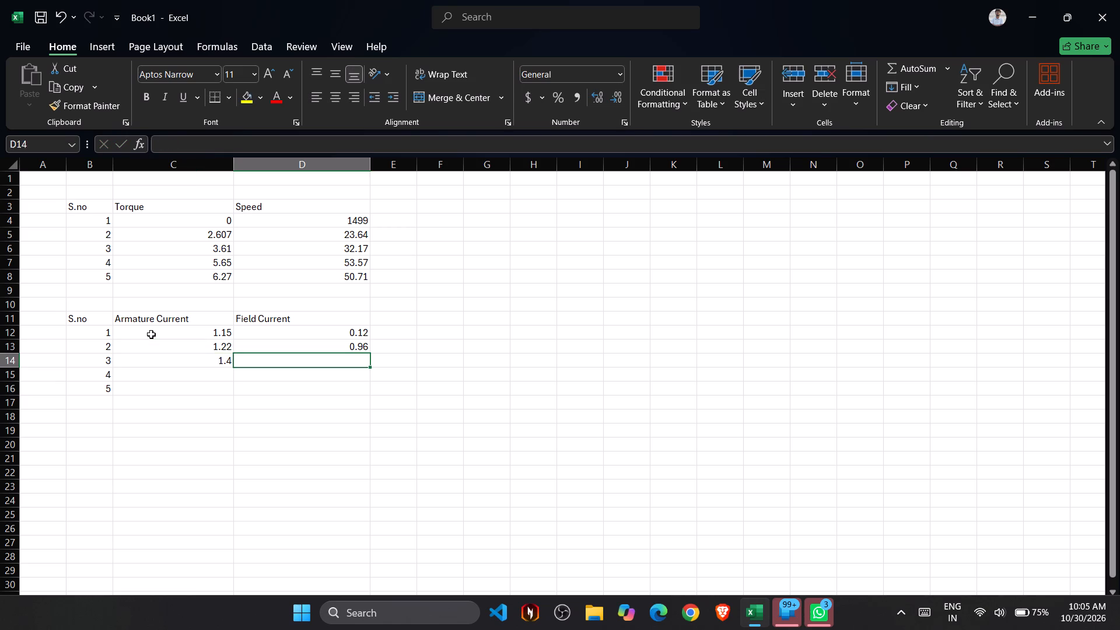
type("0.")
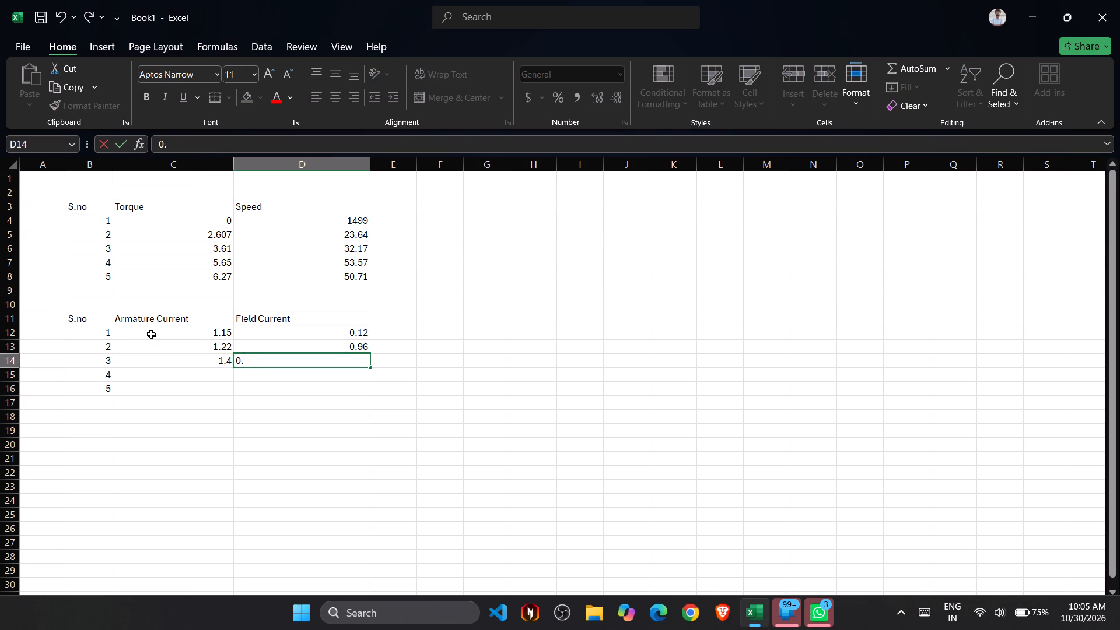
type("15")
key("BackSpace")
key("BackSpace")
key("0")
type("15")
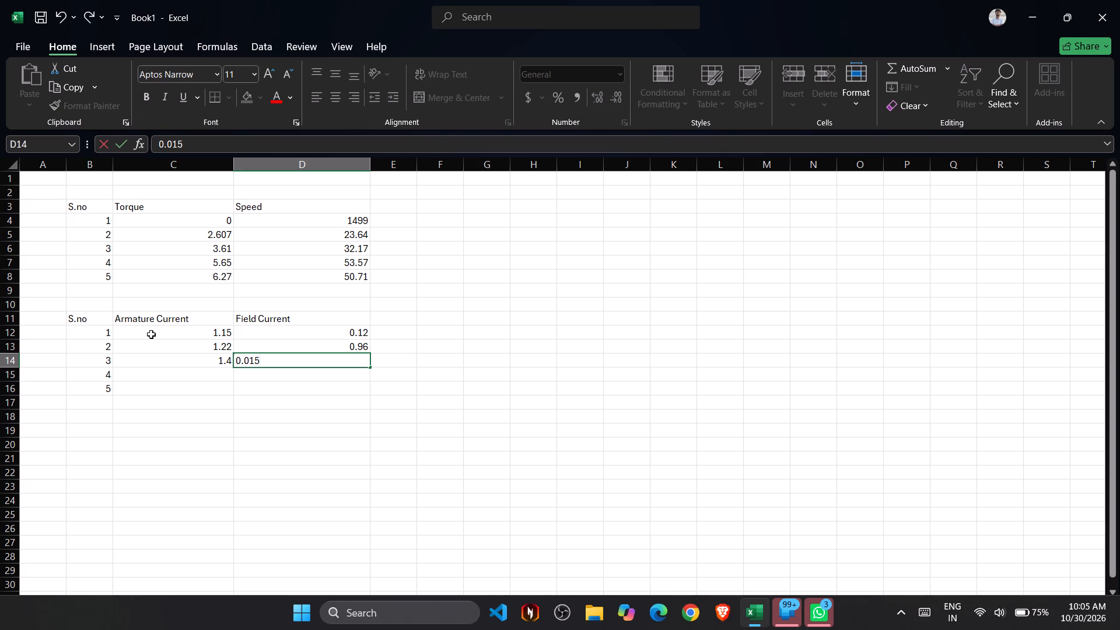
key("Down")
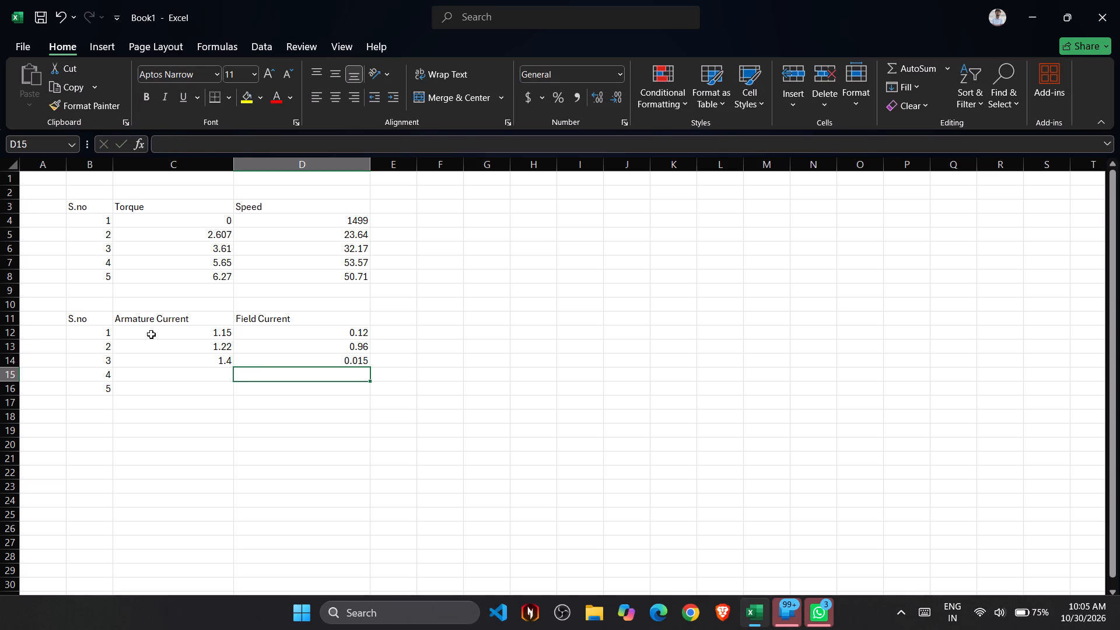
Enter the fourth reading in row 15, with field current 0.18 in D15 and armature current 1 in C15.
type("0.18")
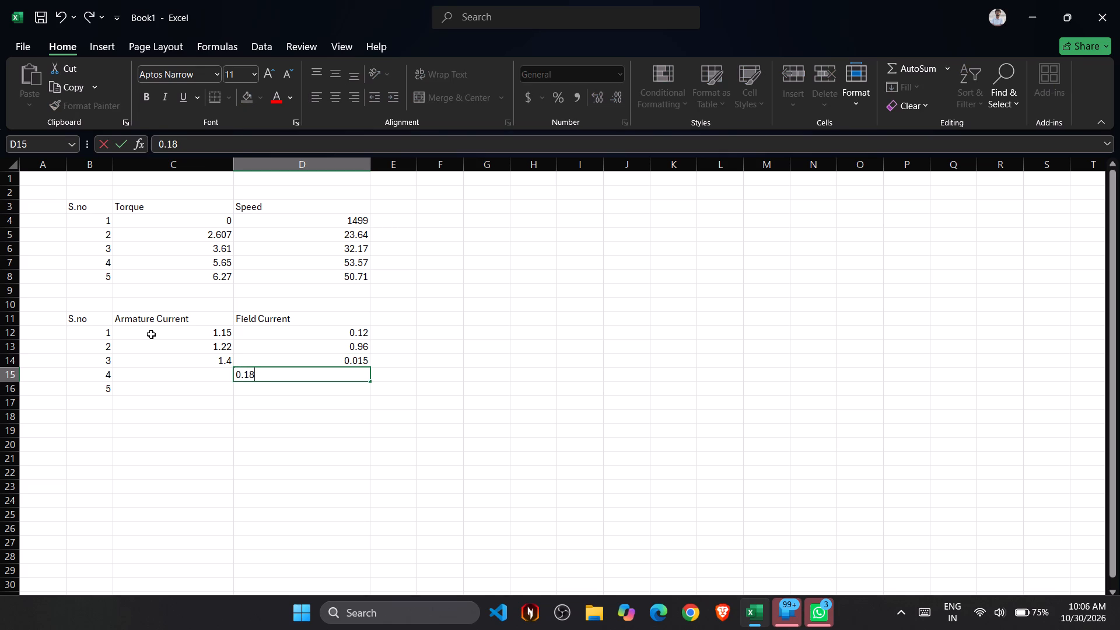
key("Left")
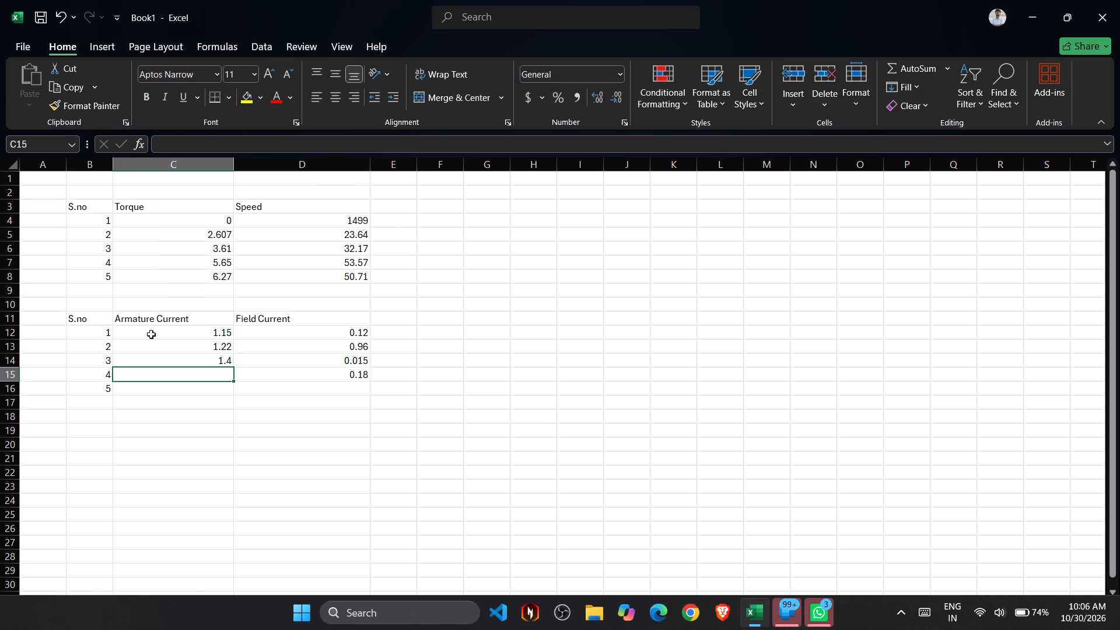
key("1")
key("Down")
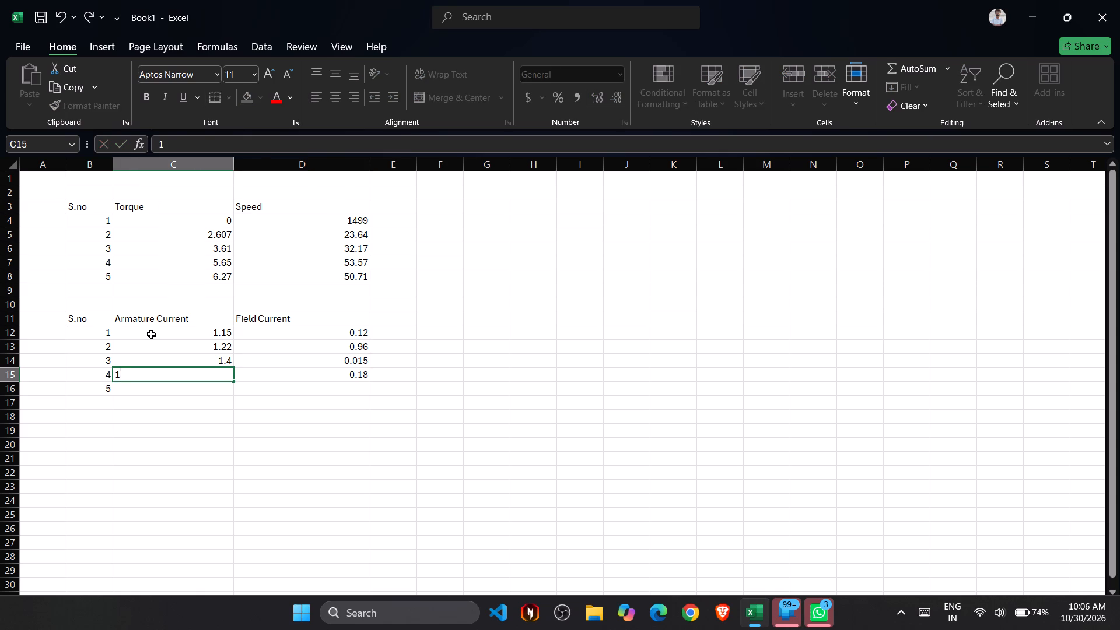
Enter the fifth reading in row 16, with armature current 1.18 in C16 and field current 0.25 in D16.
type("1.18")
key("Right")
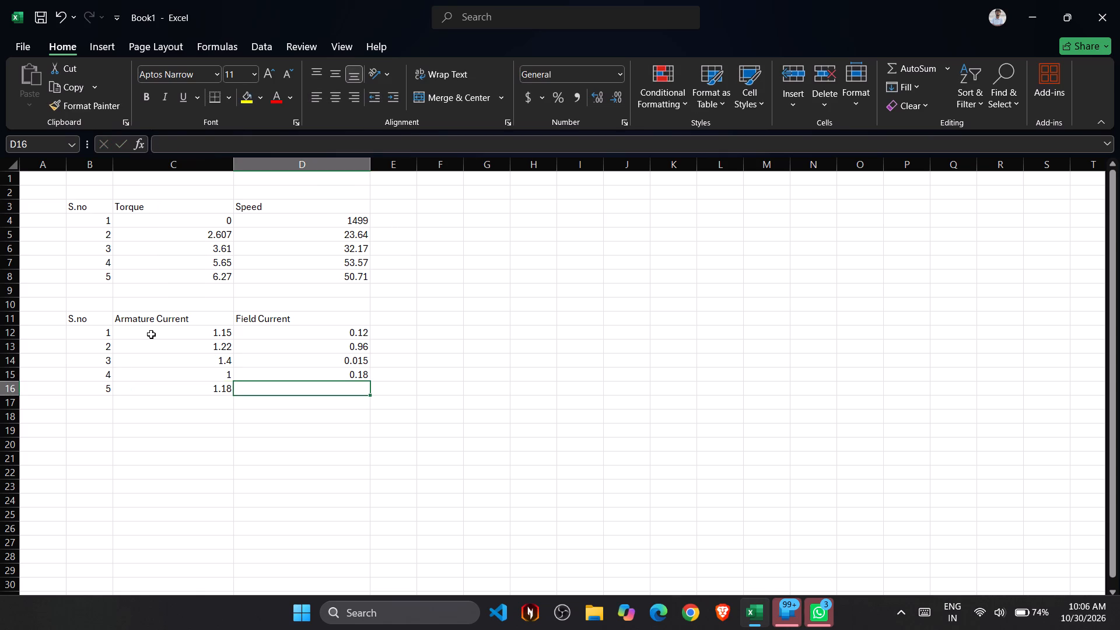
type("0.25")
key("Down")
Add a sixth reading in row 17, with serial number 6 in B17, armature current 1.2 in C17 and field current 0.26 in D17.
key("Left")
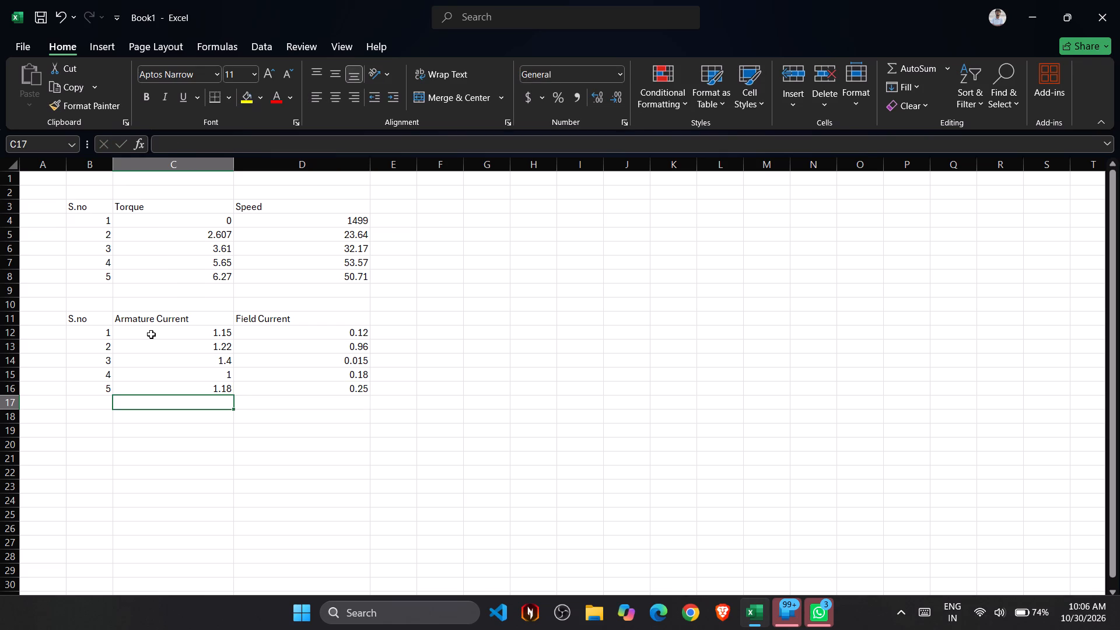
key("Left")
key("Left")
key("Right")
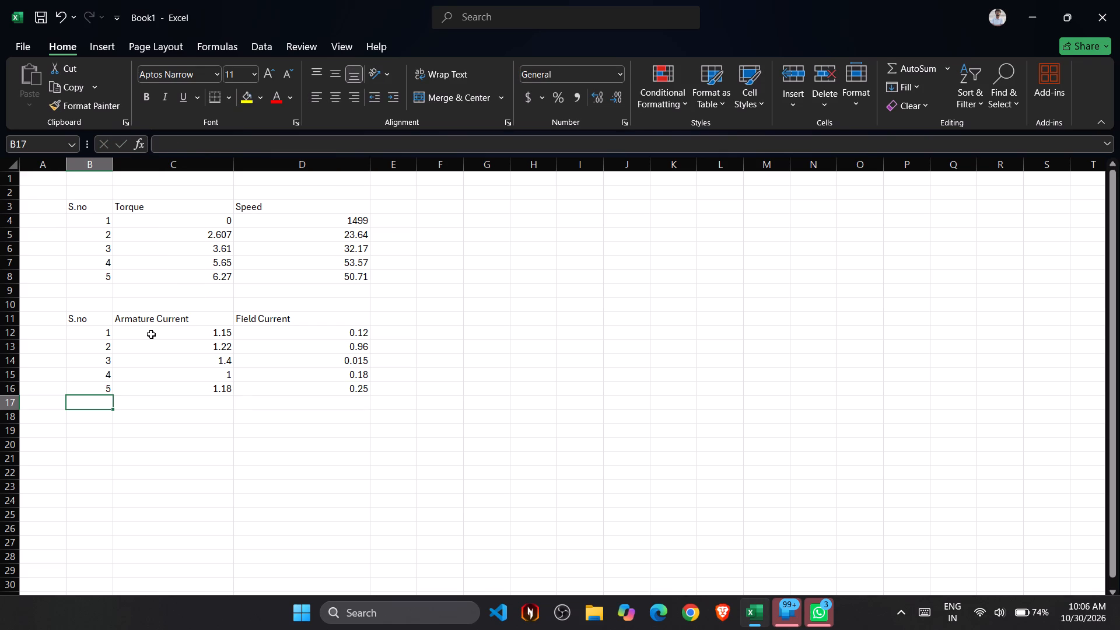
key("6")
key("Right")
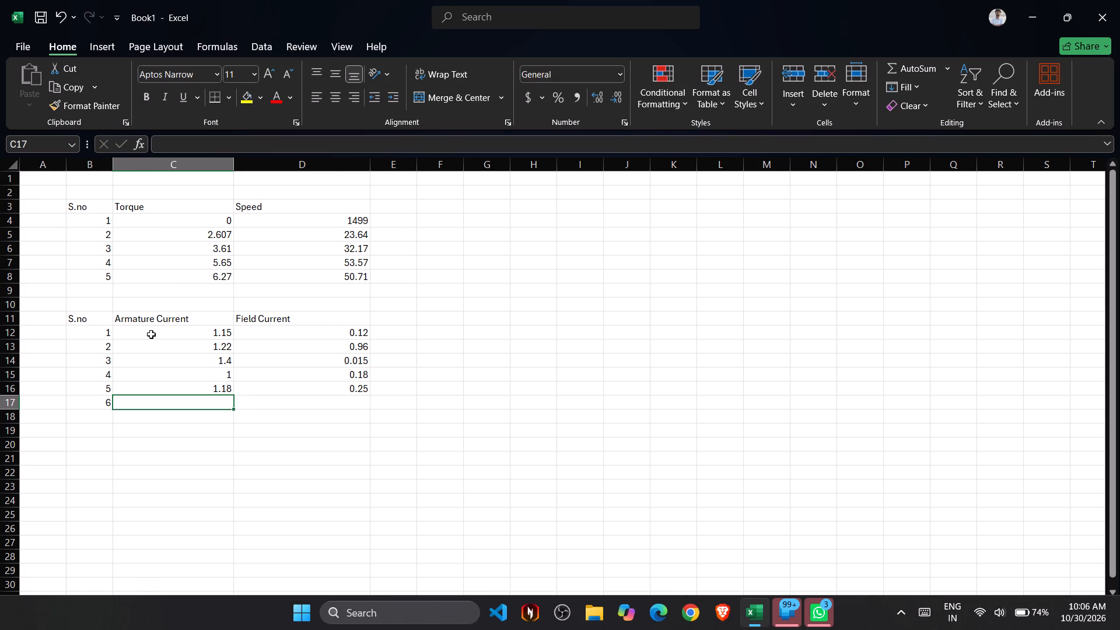
type("1.2")
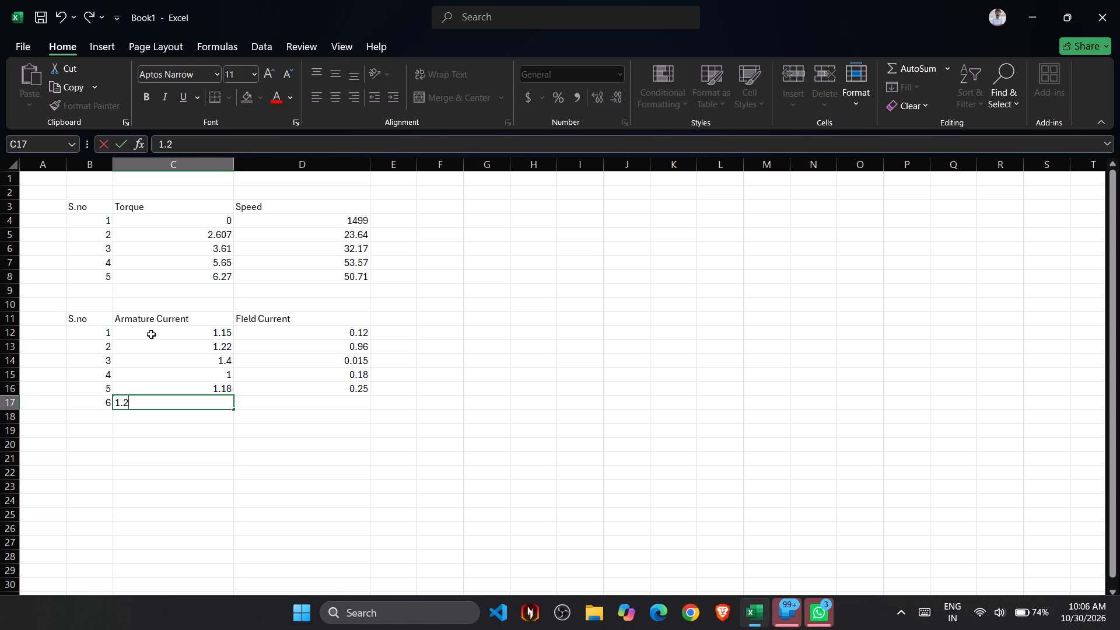
key("Right")
type("0.26")
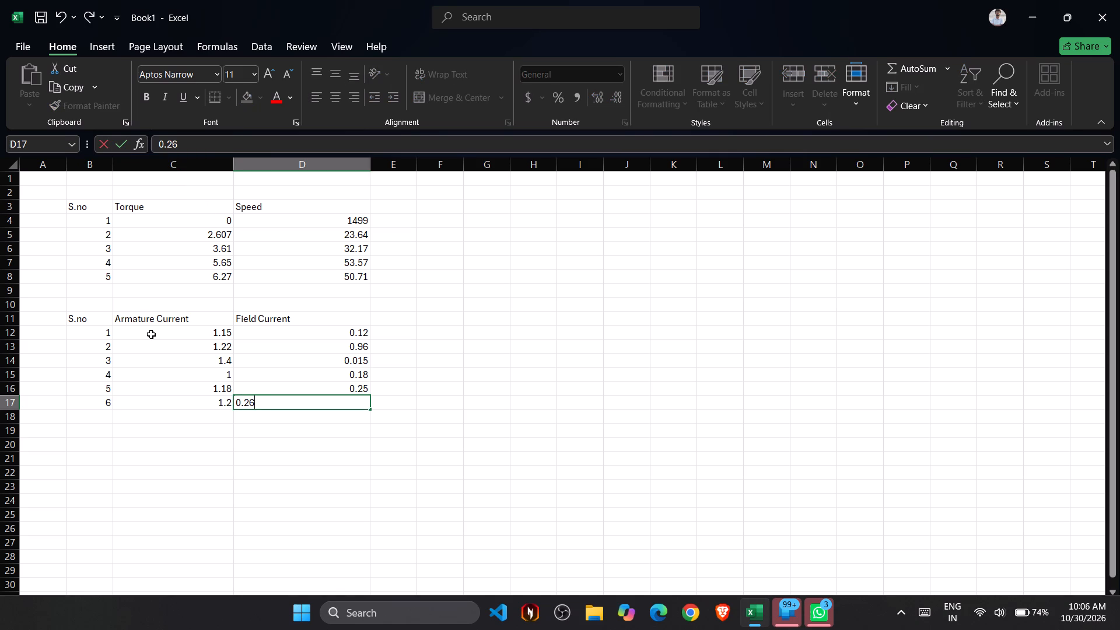
left_click(67, 311)
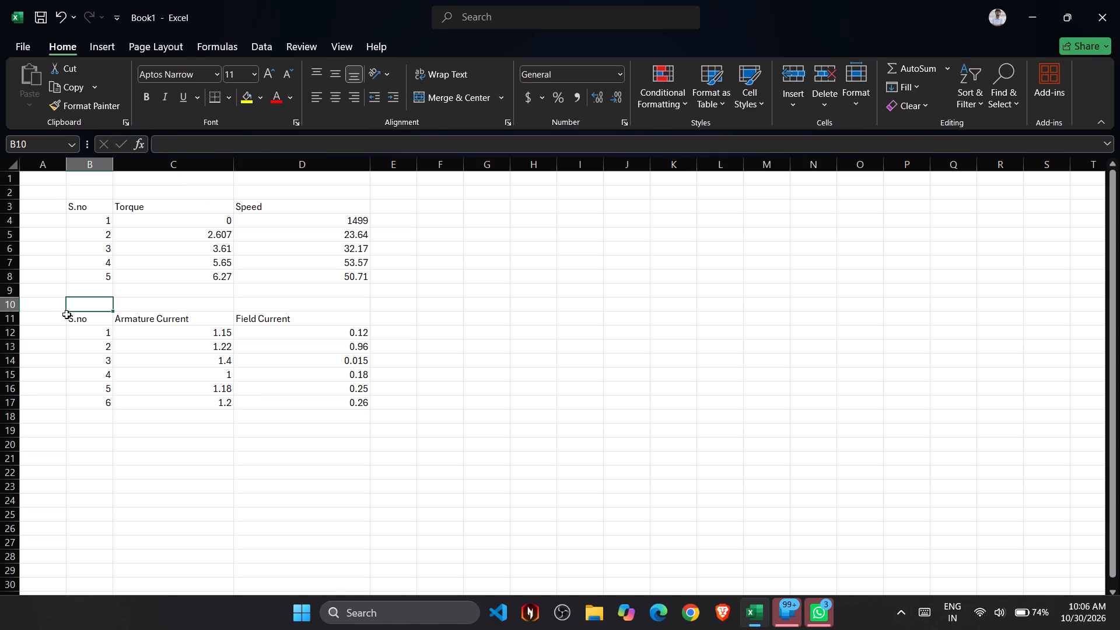
Preview the recommended chart types for the armature and field current table, using the range A11:D17.
left_click_drag(62, 312, 341, 404)
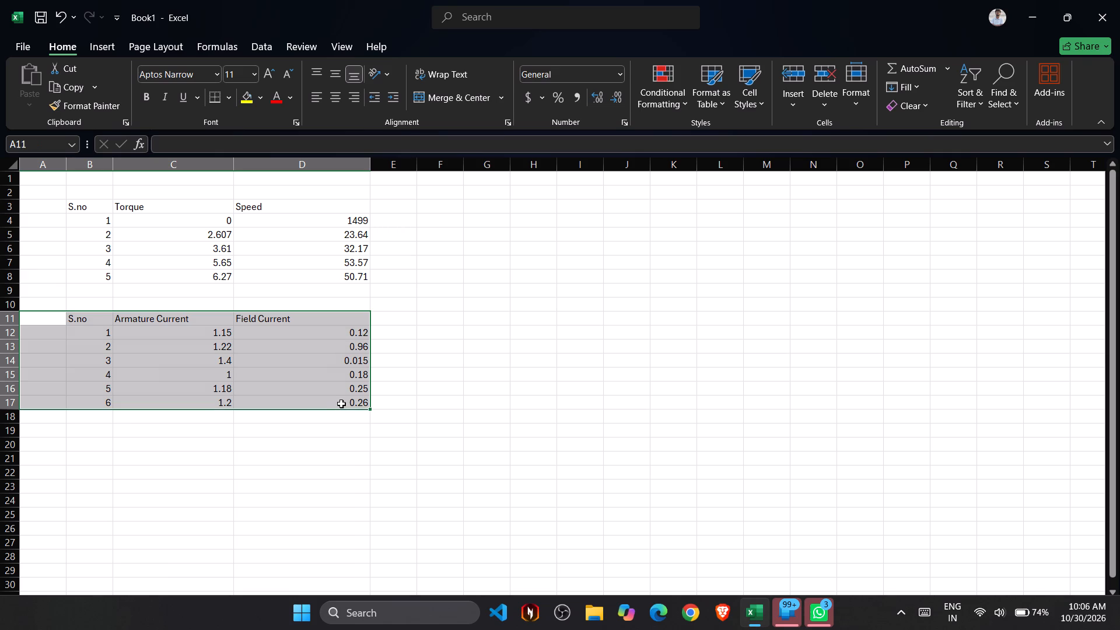
right_click(341, 404)
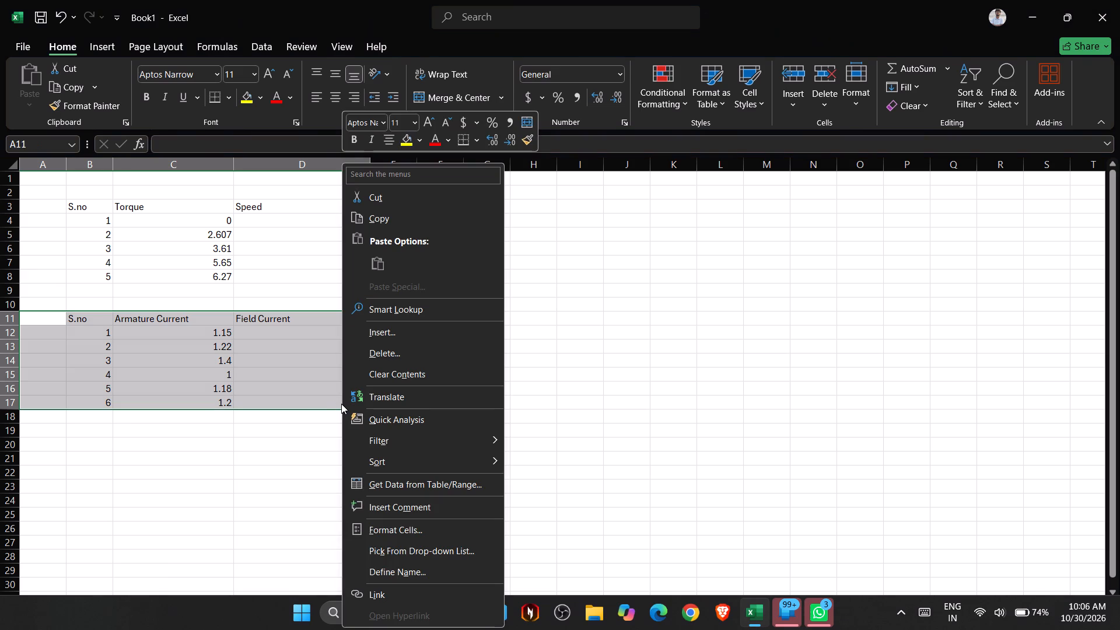
left_click(398, 423)
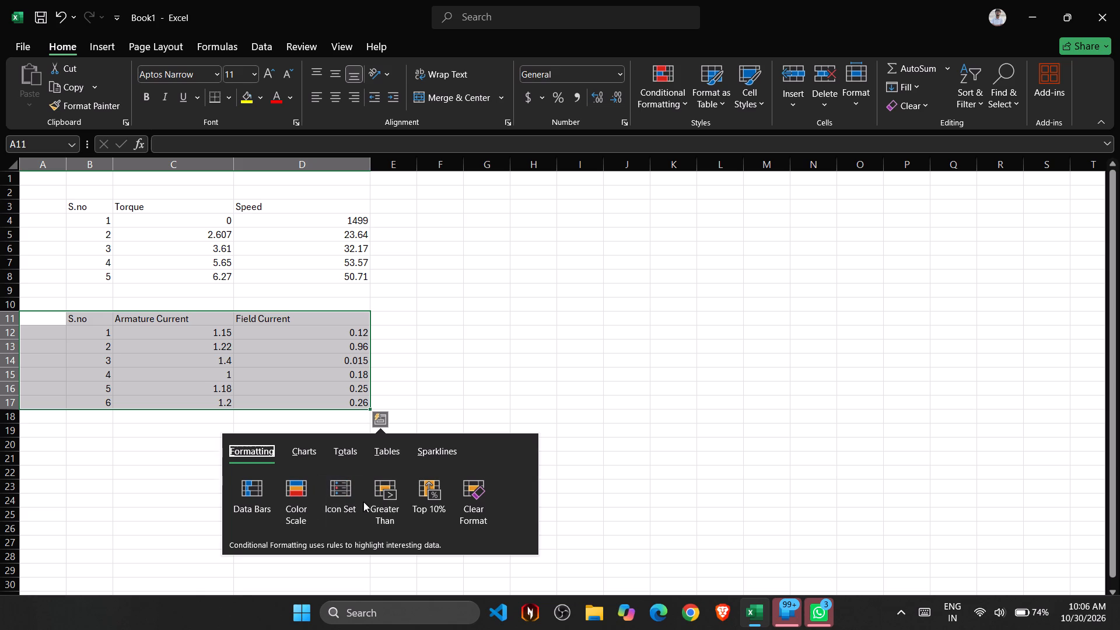
left_click(301, 446)
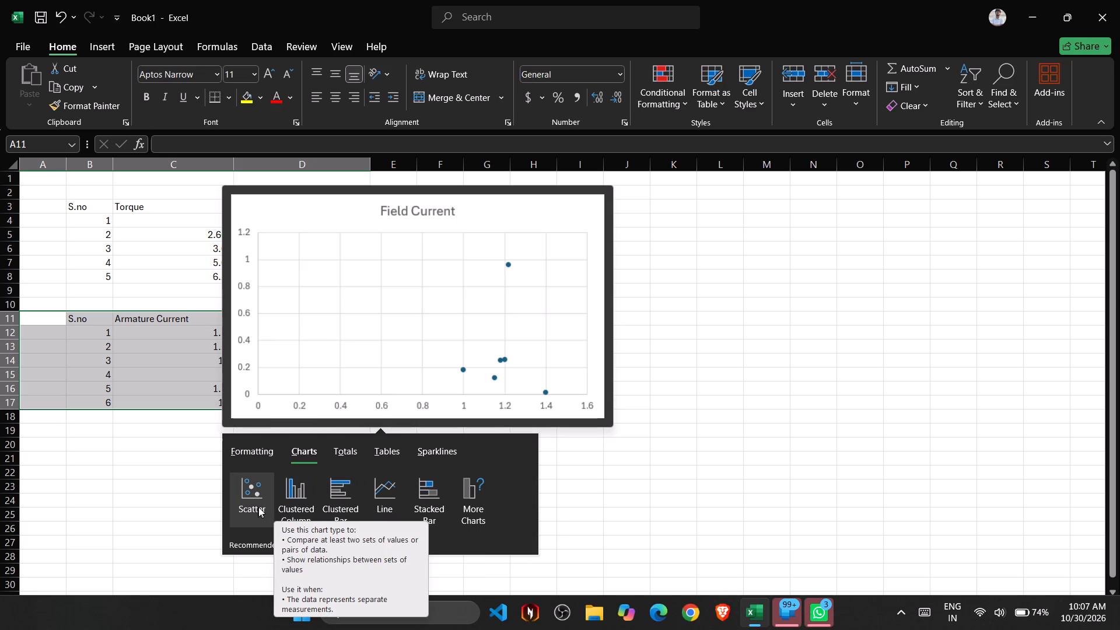
left_click(480, 499)
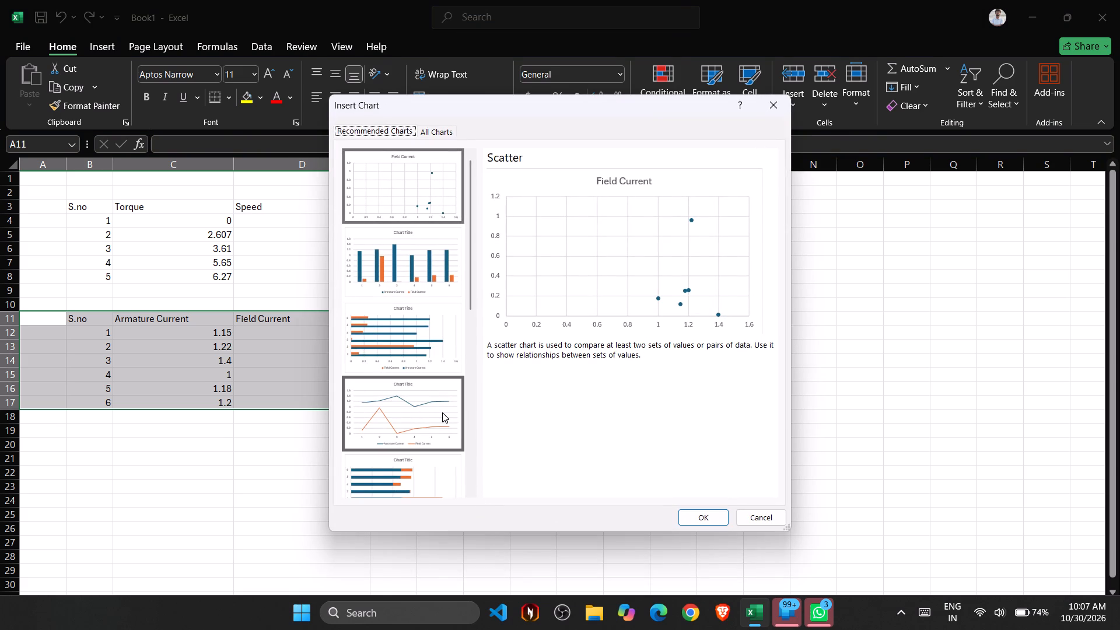
scroll(440, 426, "down", 1)
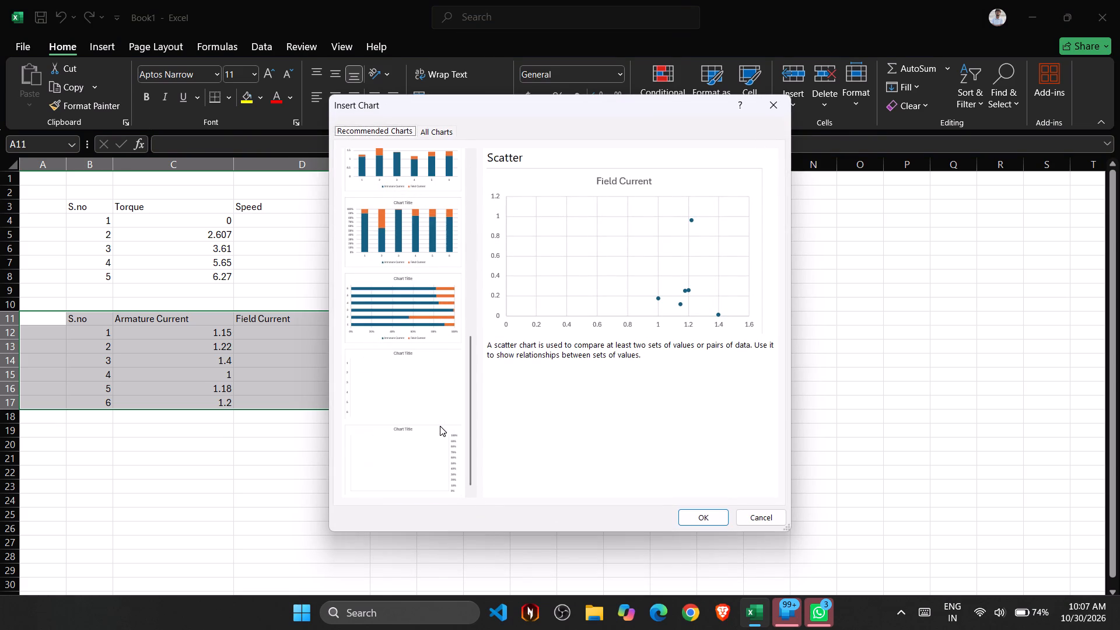
scroll(440, 426, "down", 2)
left_click(423, 379)
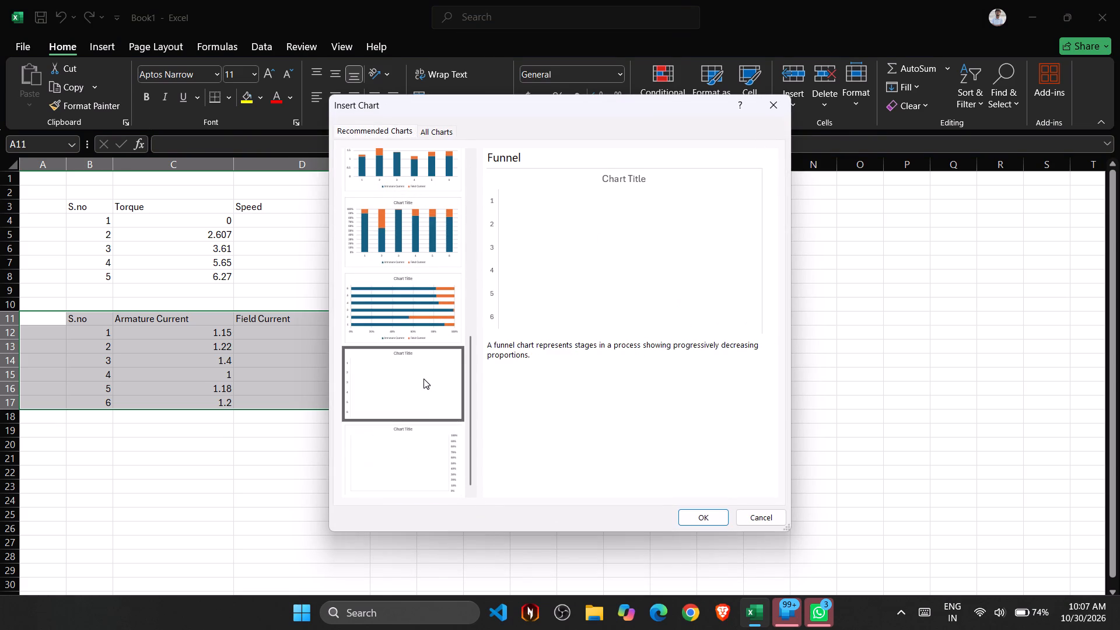
left_click(414, 428)
left_click(402, 307)
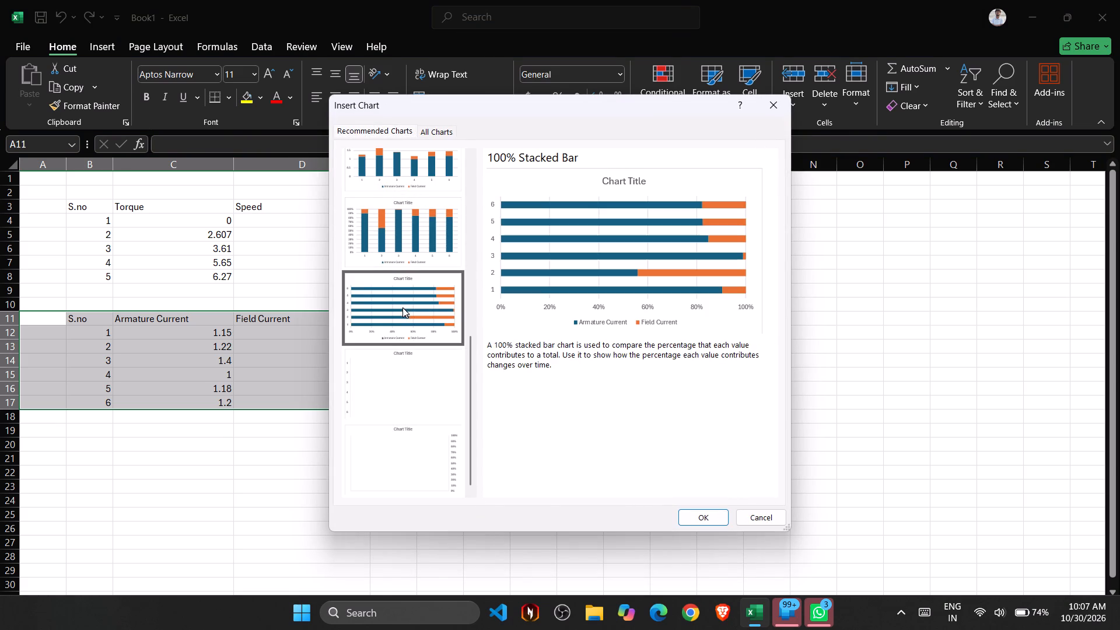
left_click(400, 258)
scroll(400, 258, "up", 1)
left_click(397, 295)
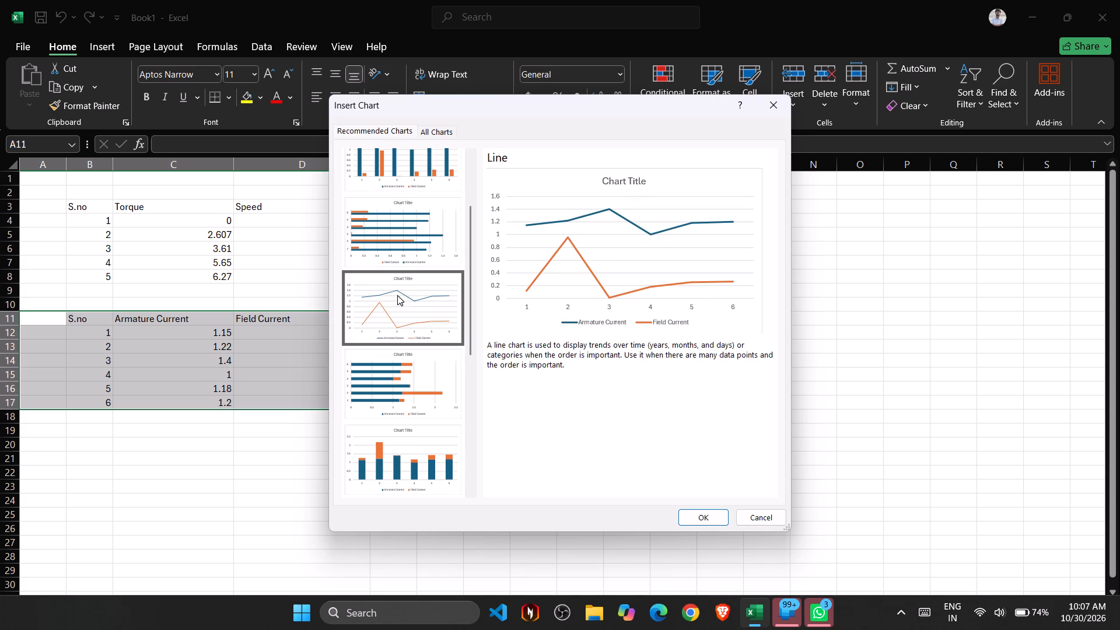
left_click(396, 260)
left_click(405, 174)
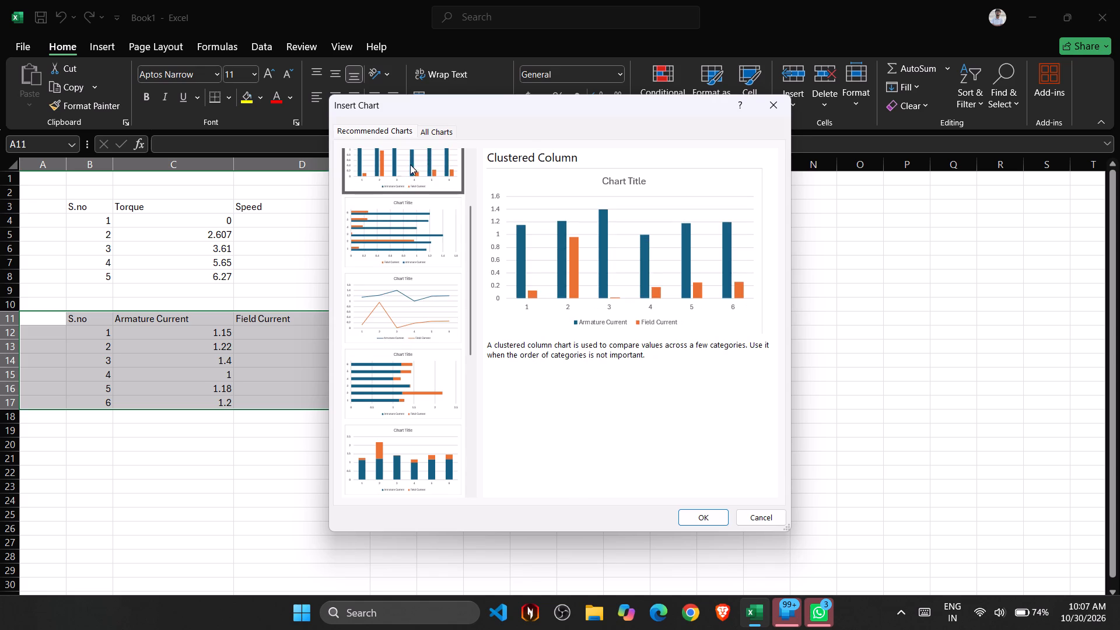
Examine the Line chart variants among all chart types for the selected range, and leave chart insertion without adding one.
left_click(430, 138)
left_click(432, 135)
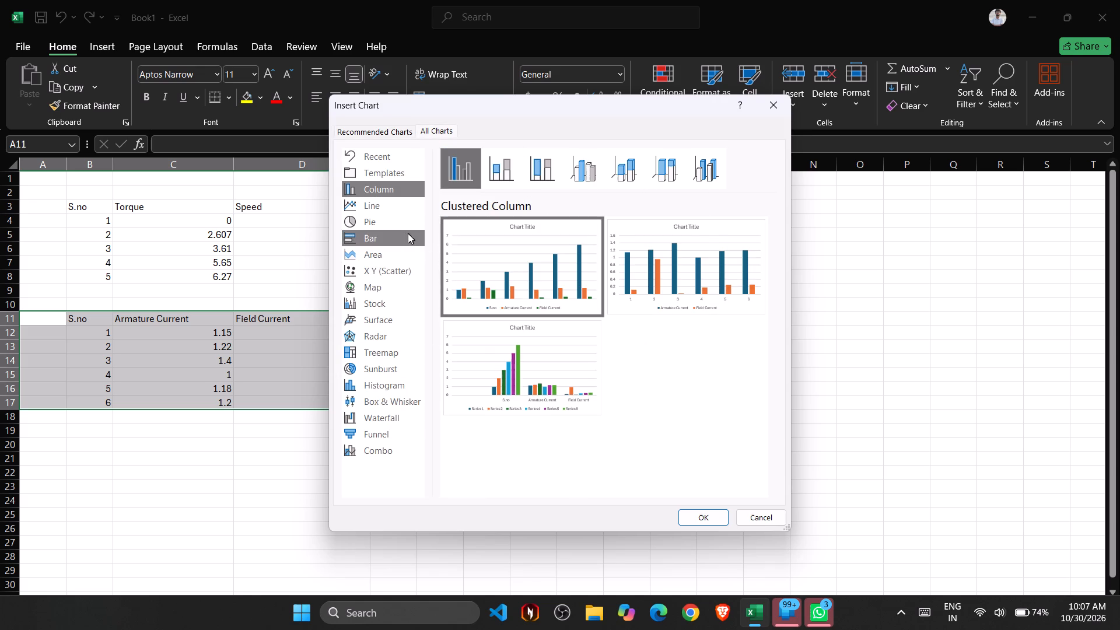
left_click(394, 211)
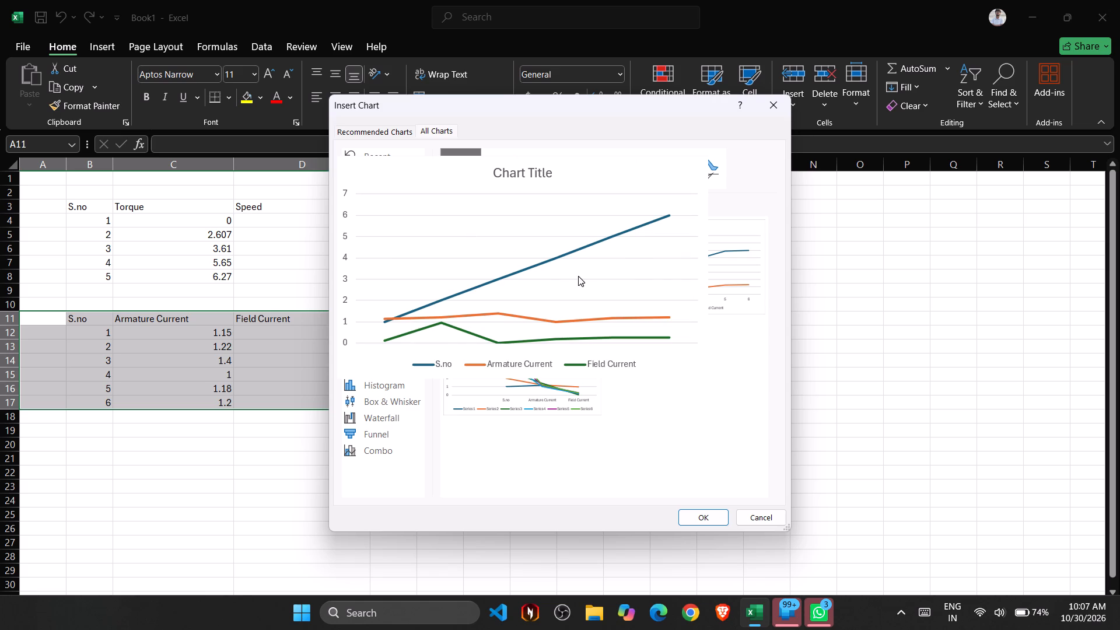
left_click(541, 289)
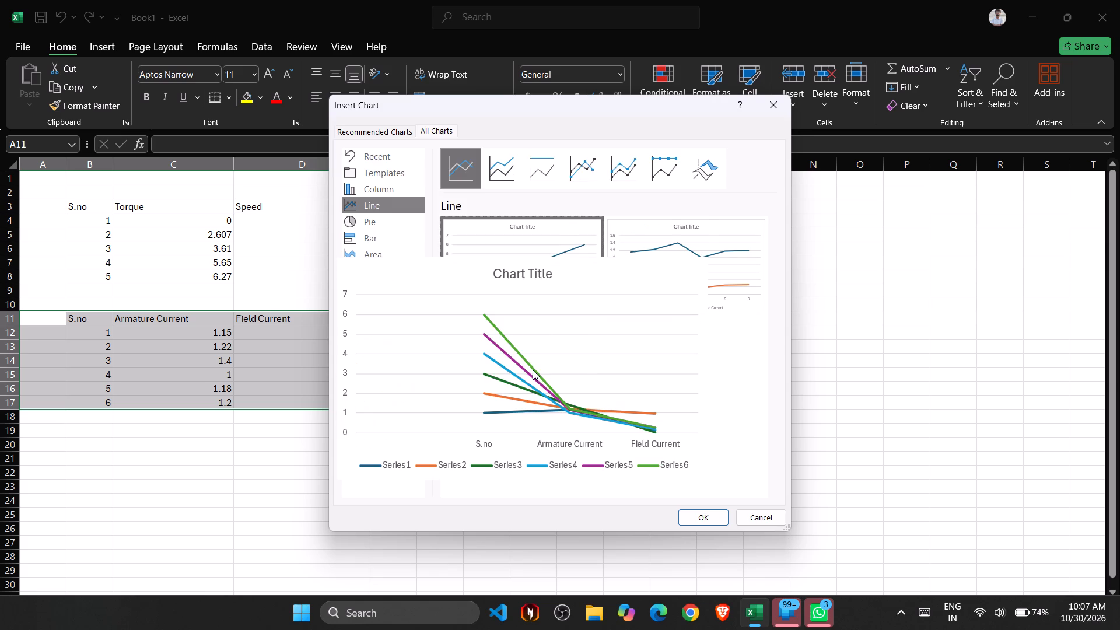
left_click(113, 317)
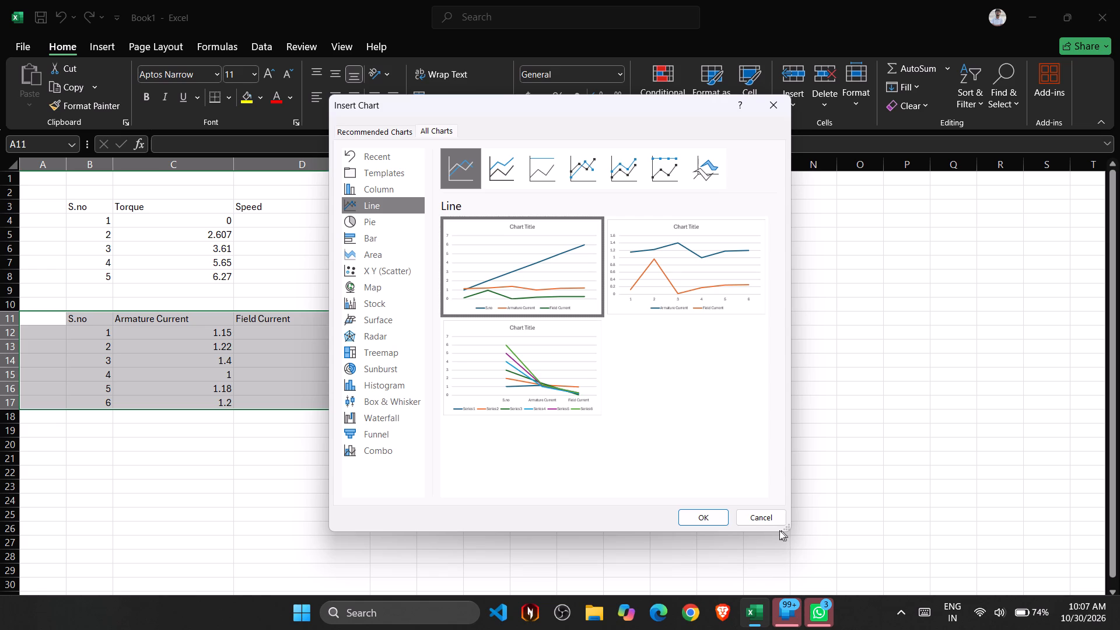
left_click(762, 519)
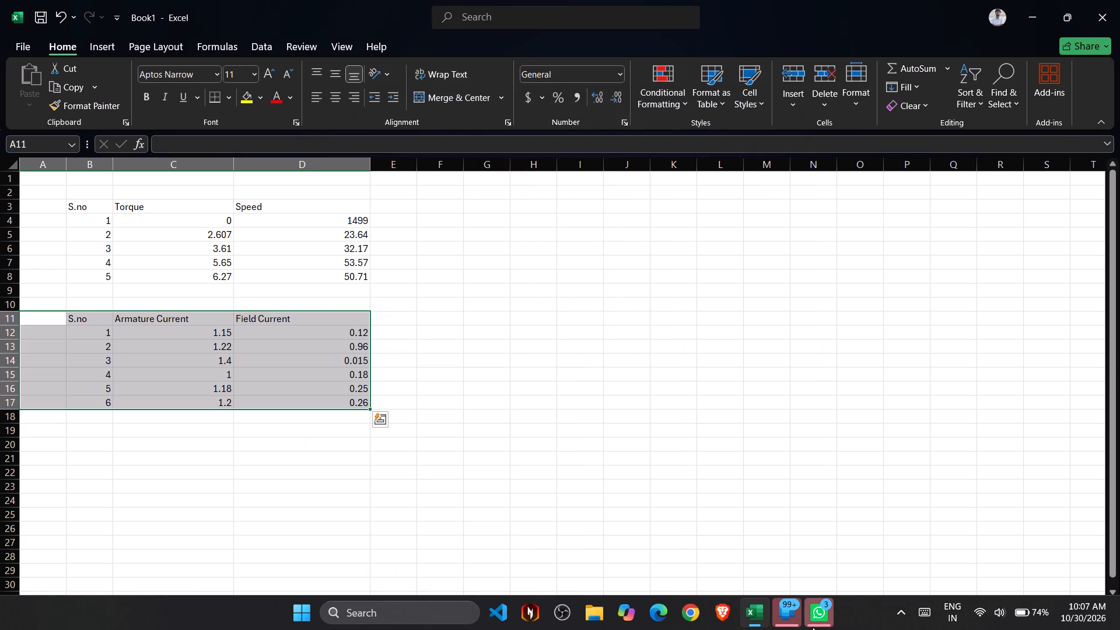
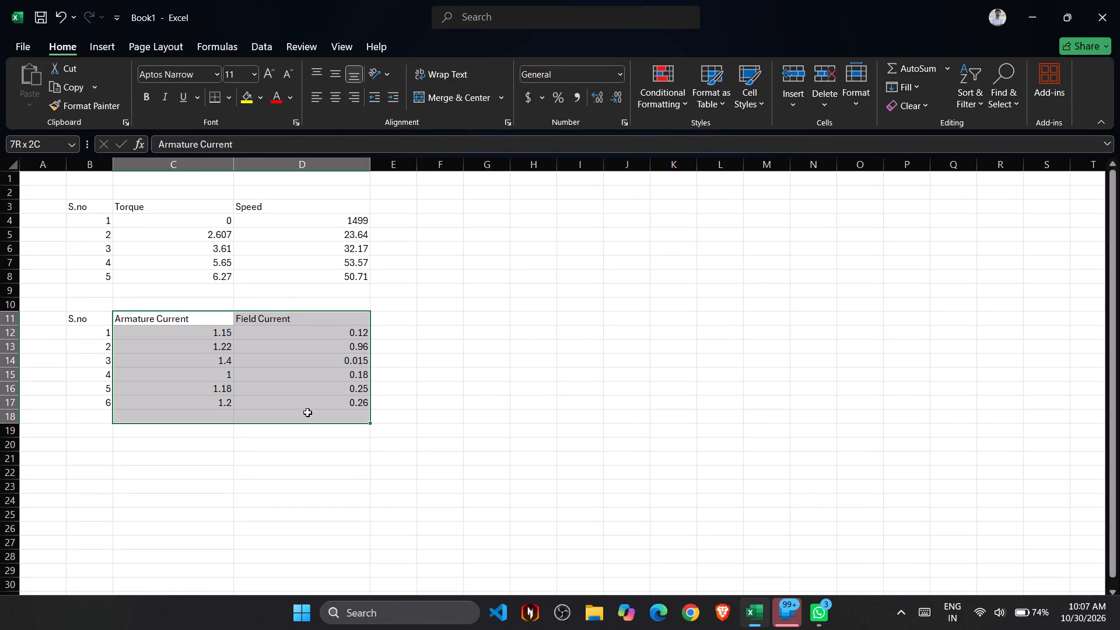
Preview the recommended charts for the armature and field current range C11:D17, including Line and Stacked Bar.
right_click(317, 397)
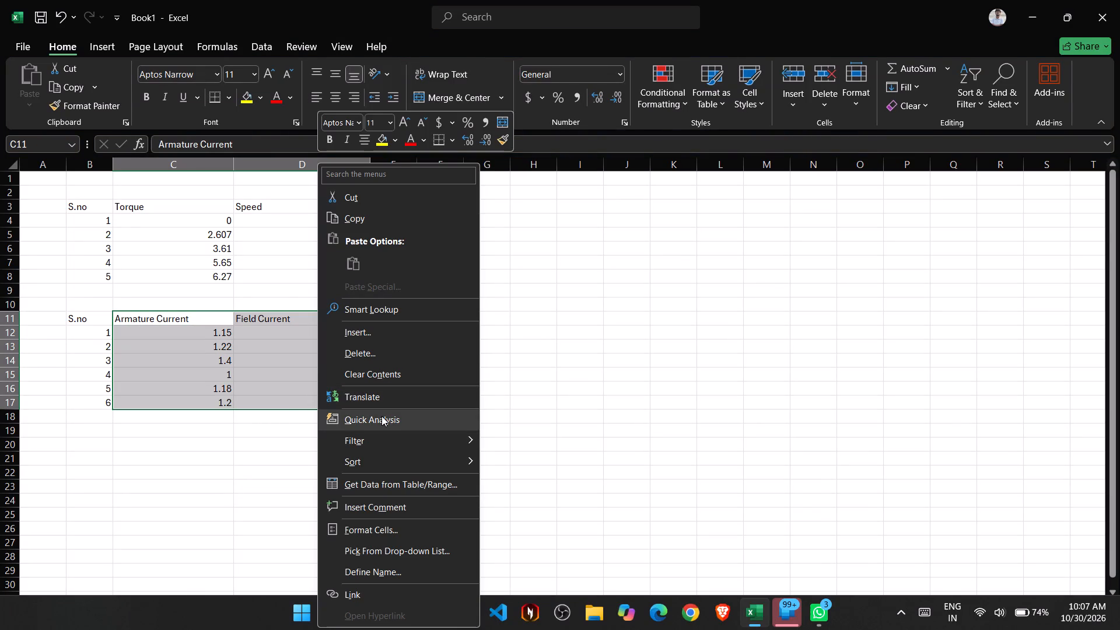
left_click(395, 415)
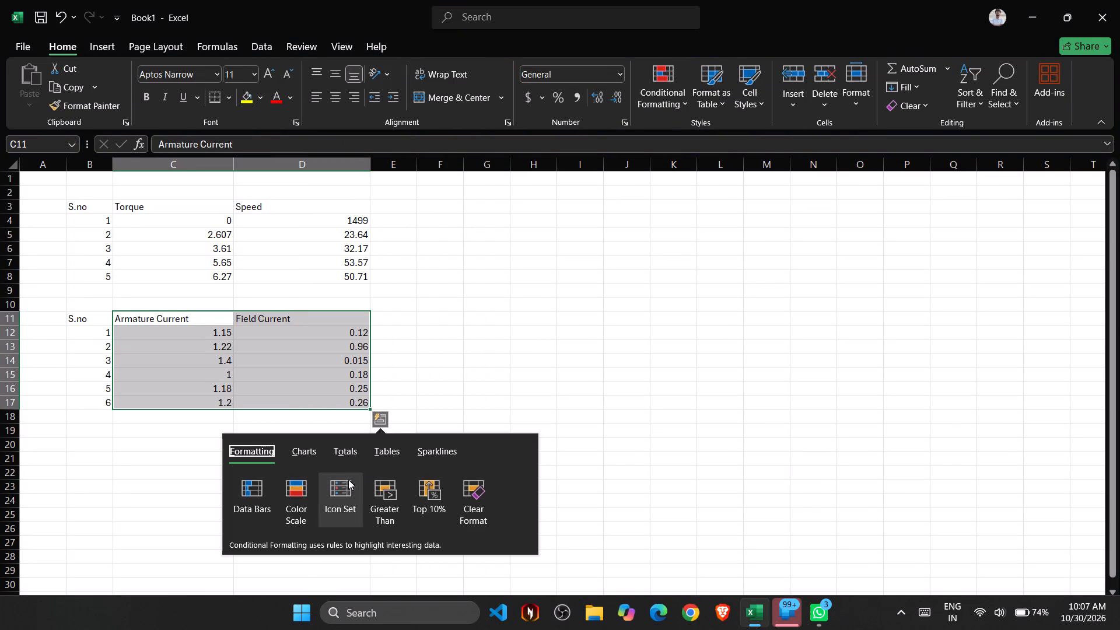
left_click(305, 453)
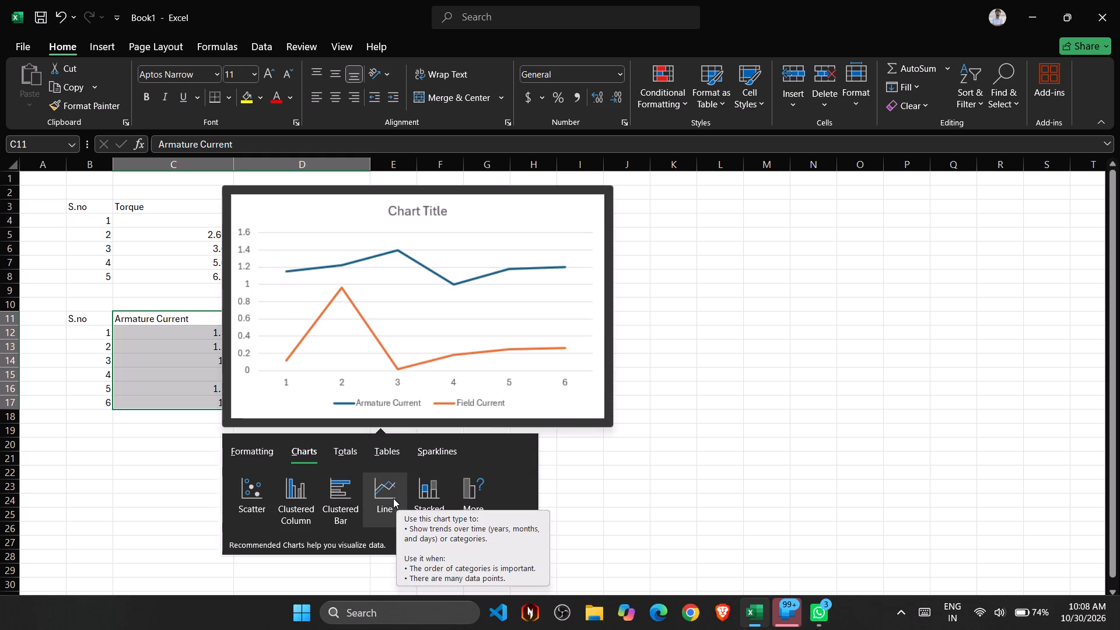
left_click(480, 505)
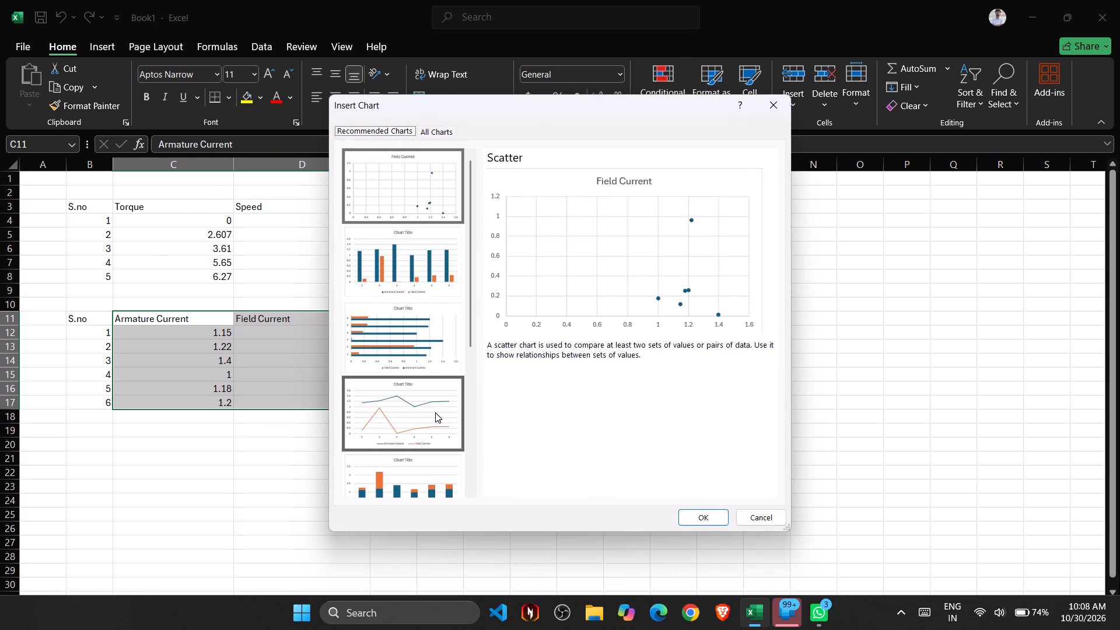
left_click(432, 412)
scroll(432, 412, "down", 1)
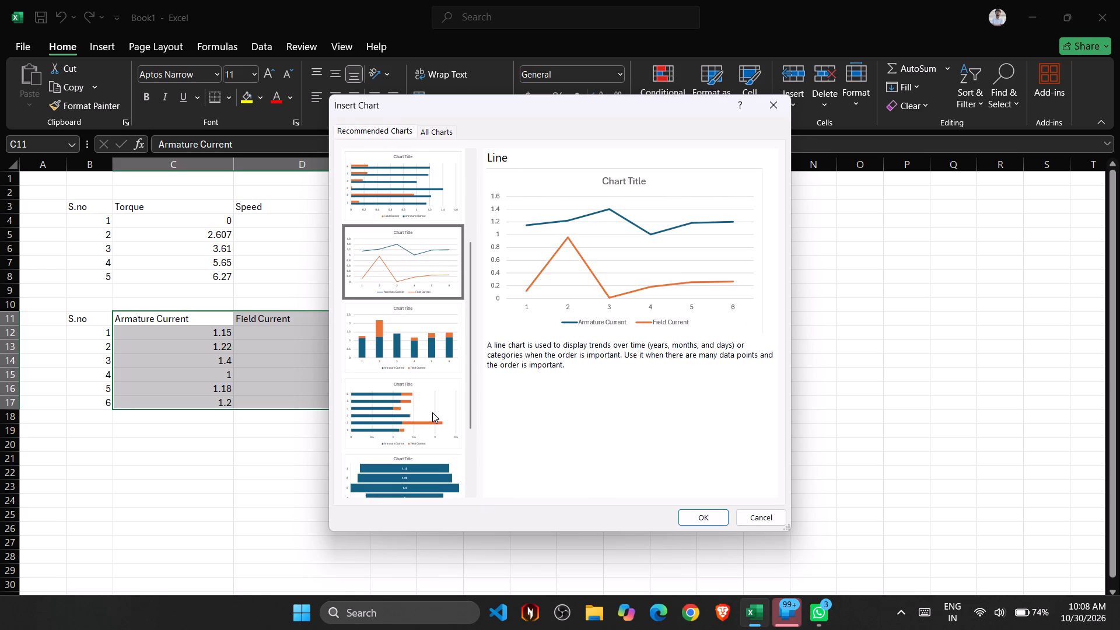
left_click(432, 412)
scroll(432, 412, "down", 2)
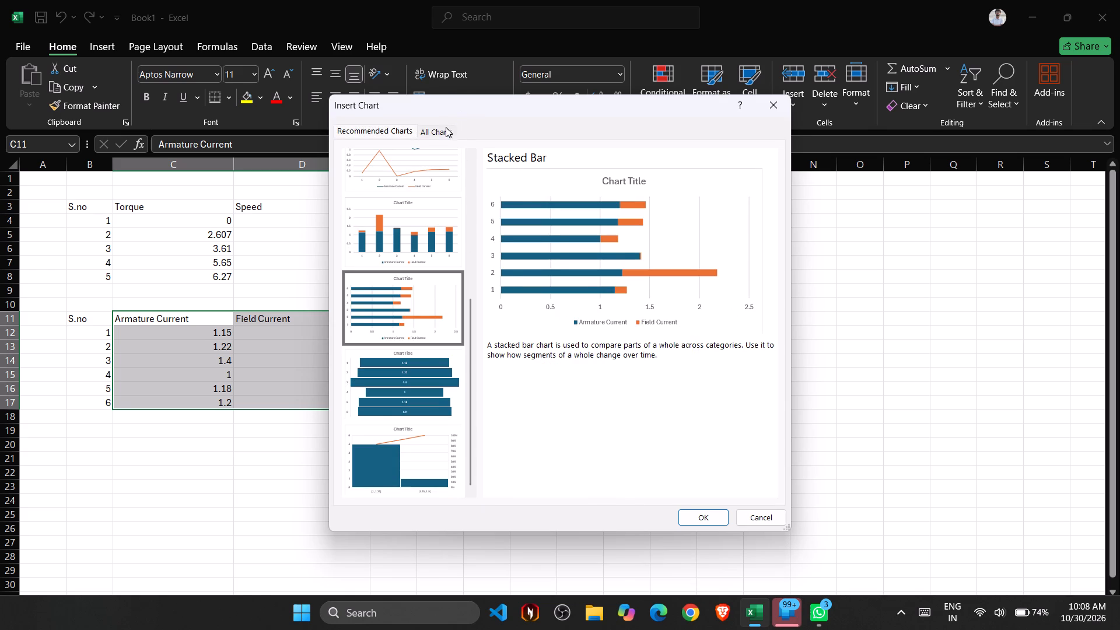
Compare the Line chart variants among all chart types for the current data, including the stacked, 100% stacked and marker versions.
left_click(445, 128)
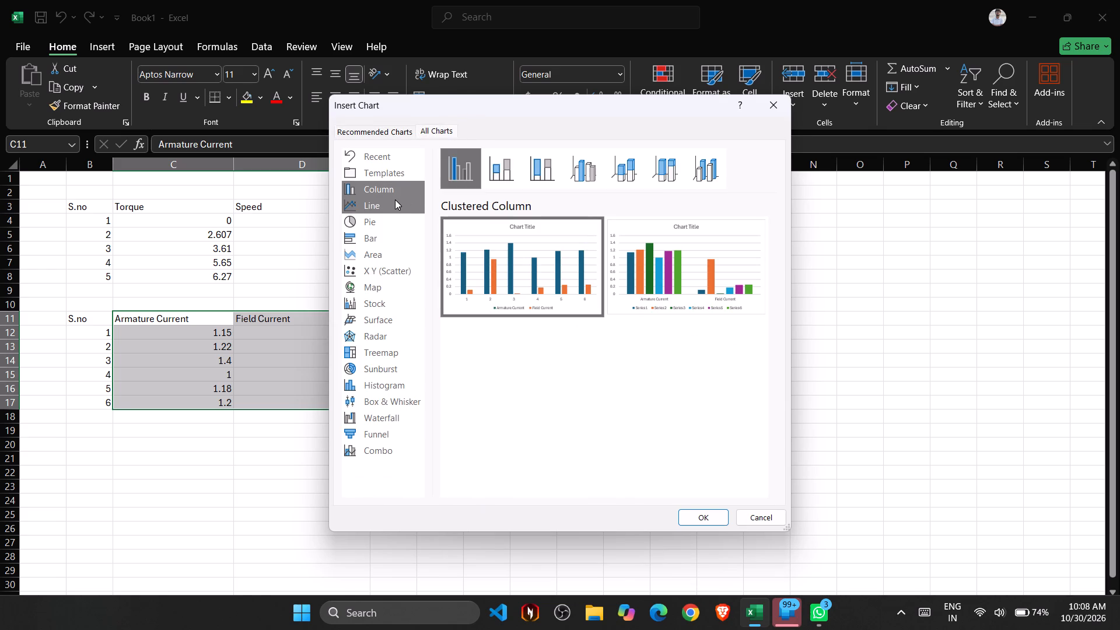
left_click(394, 201)
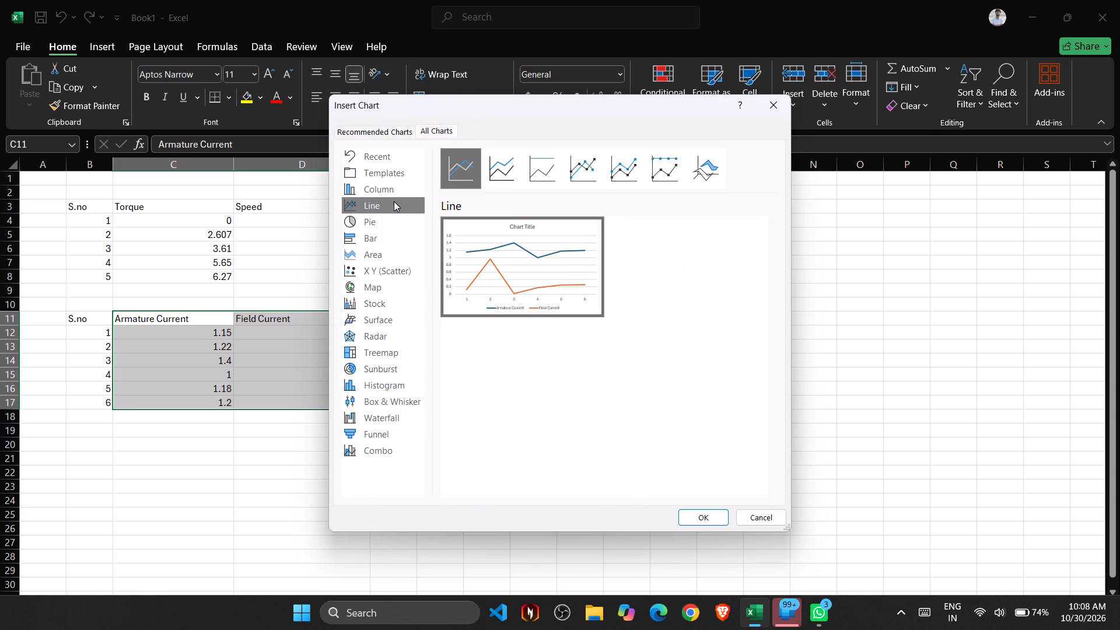
left_click(377, 267)
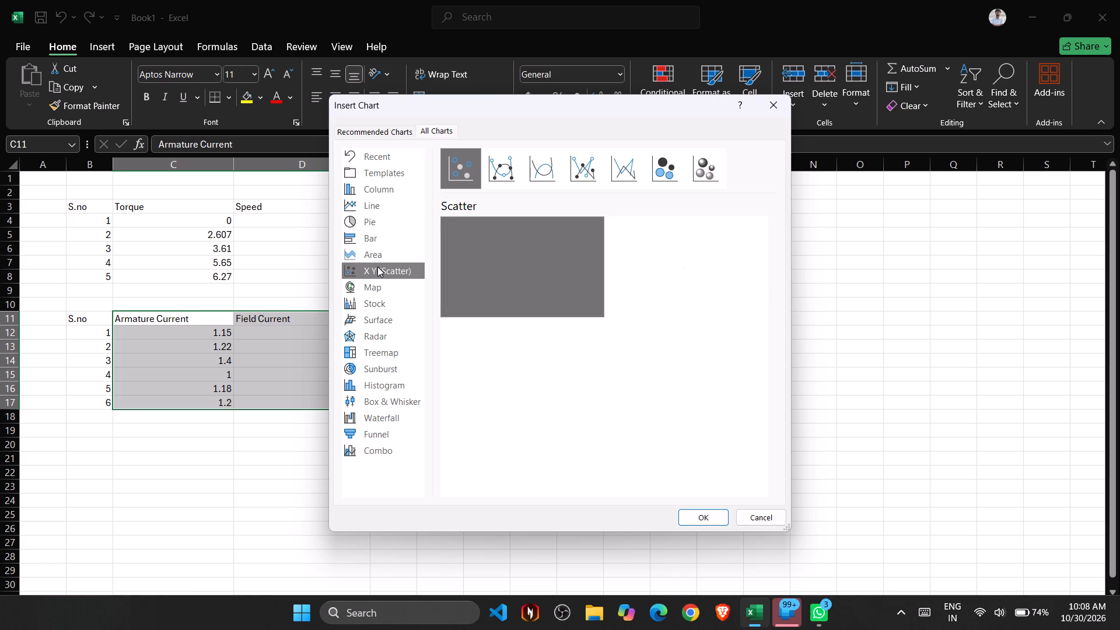
left_click(373, 209)
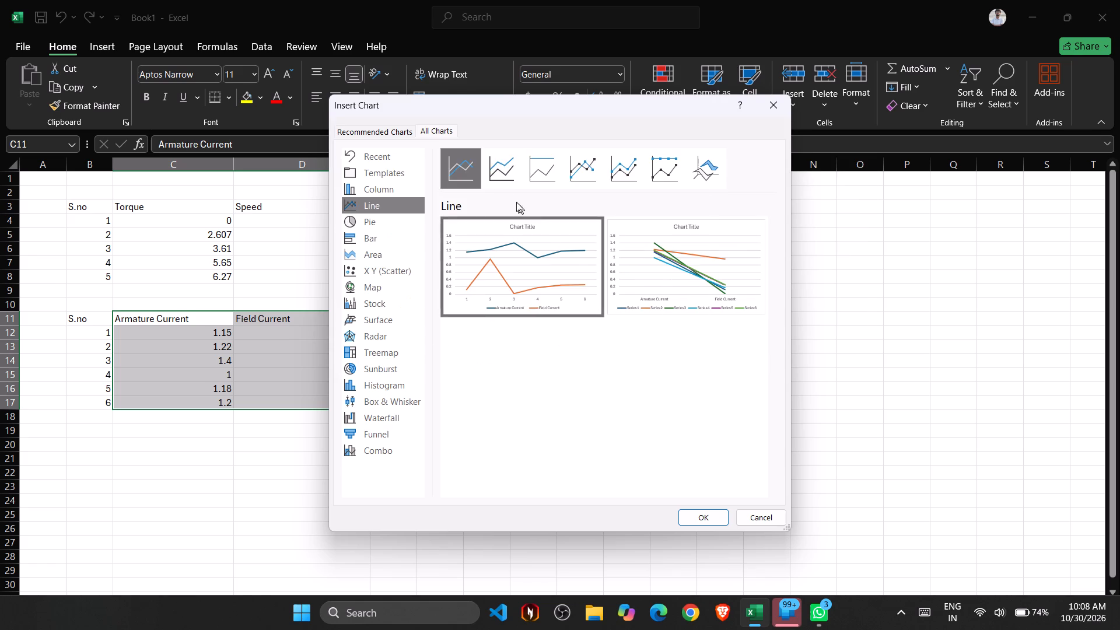
left_click(505, 181)
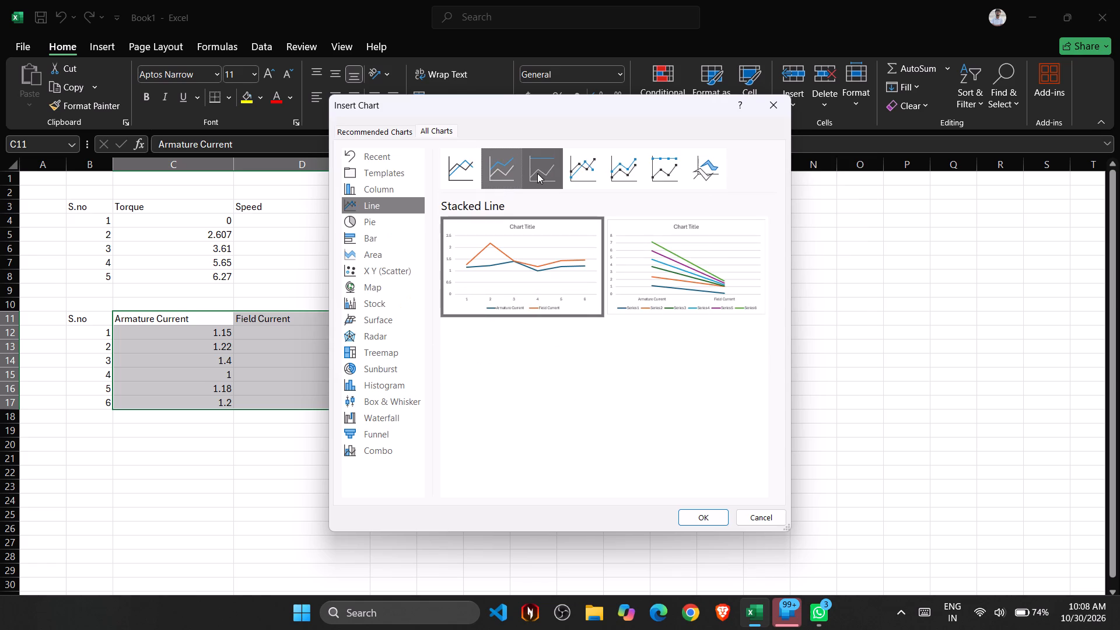
left_click(537, 173)
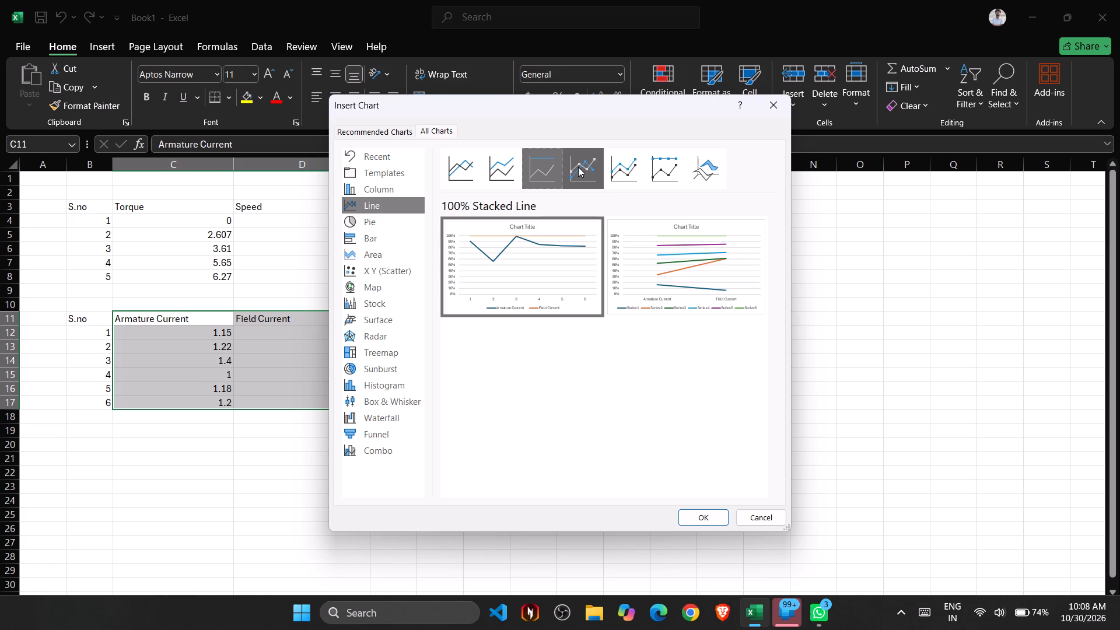
left_click(578, 167)
left_click(604, 172)
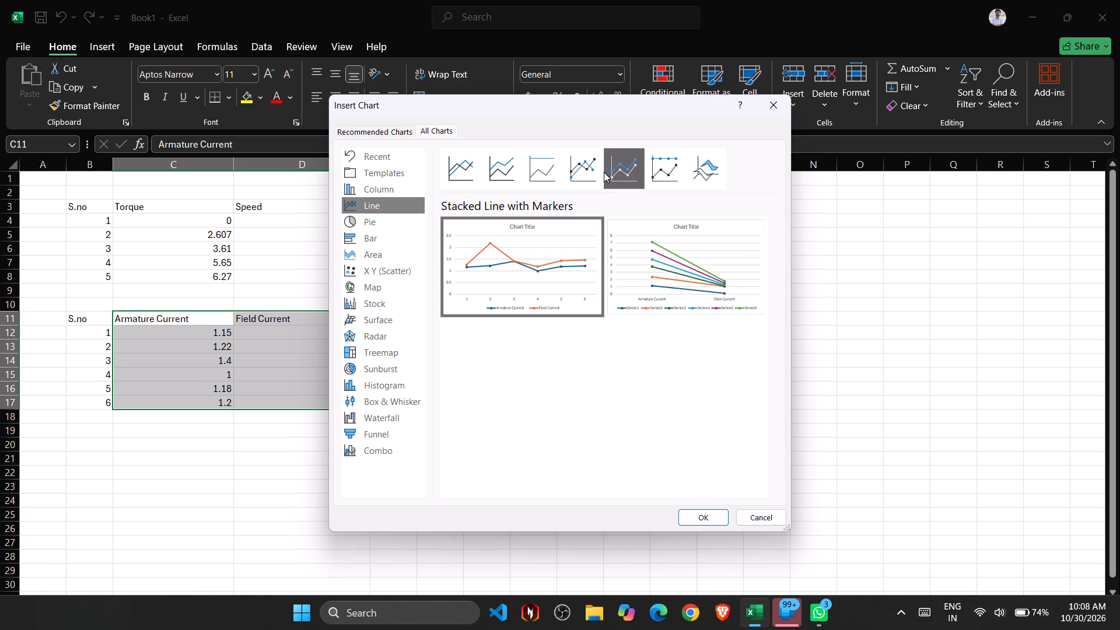
left_click(664, 173)
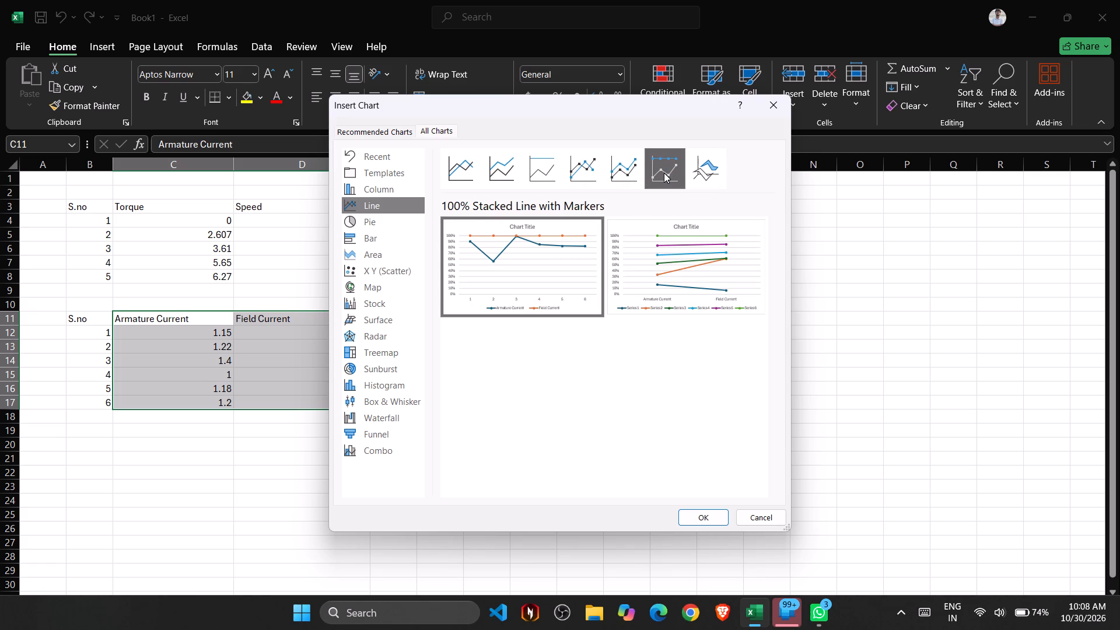
left_click(696, 168)
left_click(664, 173)
left_click(633, 176)
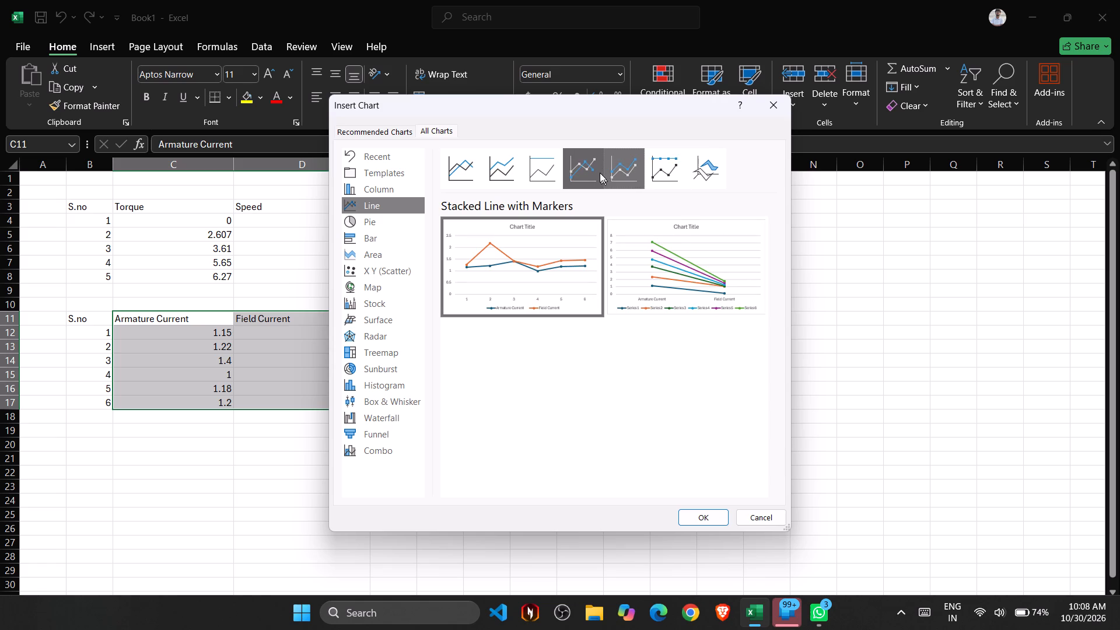
left_click(567, 166)
left_click(547, 167)
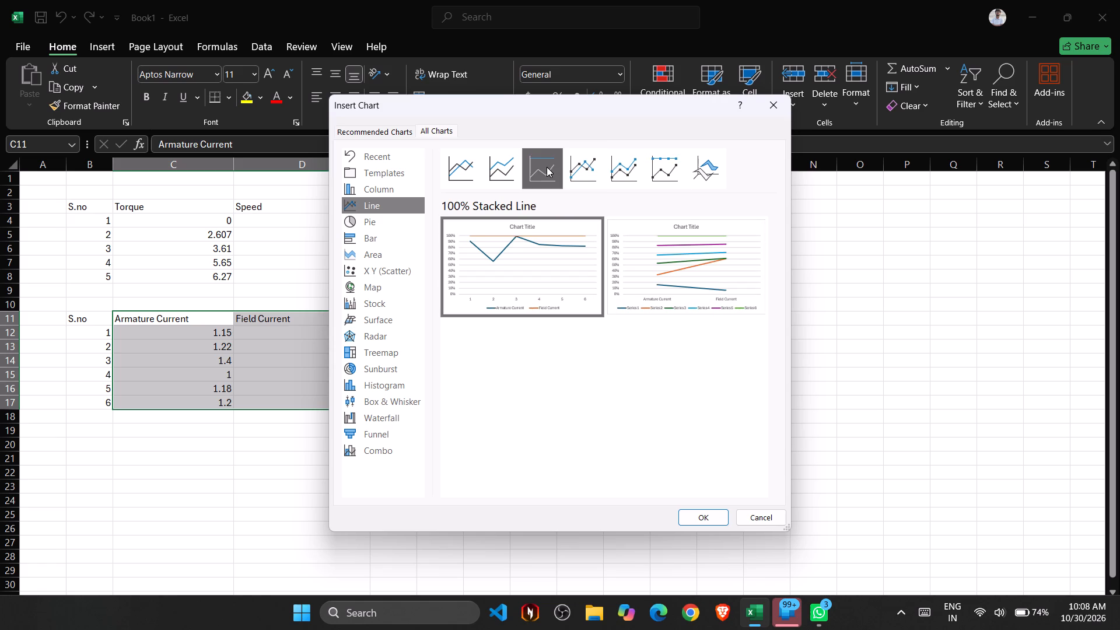
left_click(506, 171)
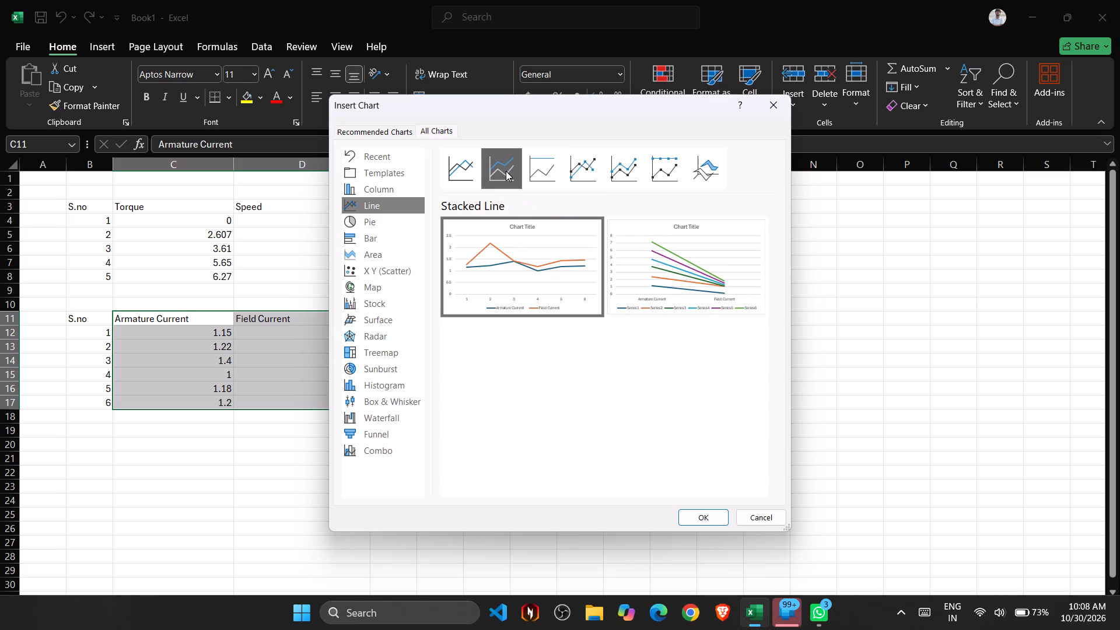
left_click(452, 174)
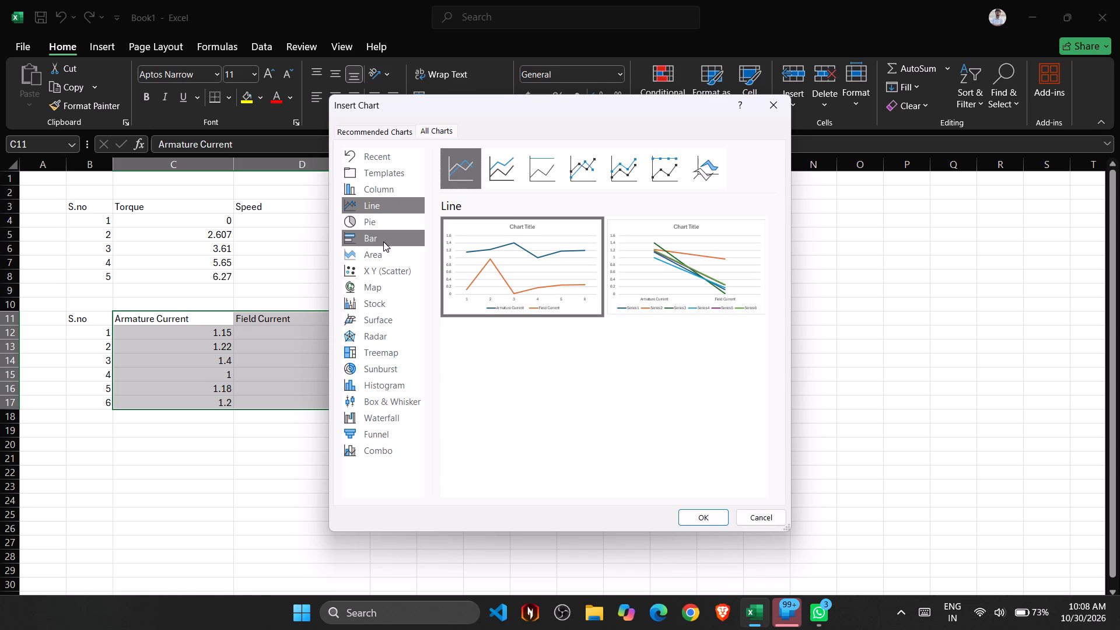
Examine the other chart types for the current data: Scatter, Histogram, Column, Pie, Bar, Area, Map and Stock.
left_click(383, 268)
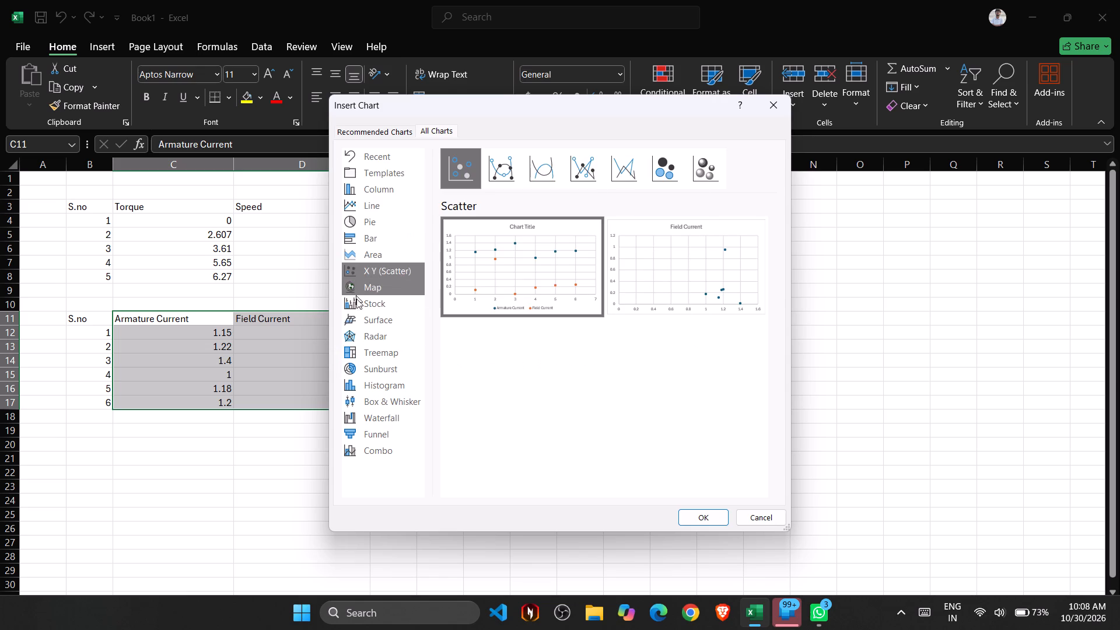
left_click(385, 384)
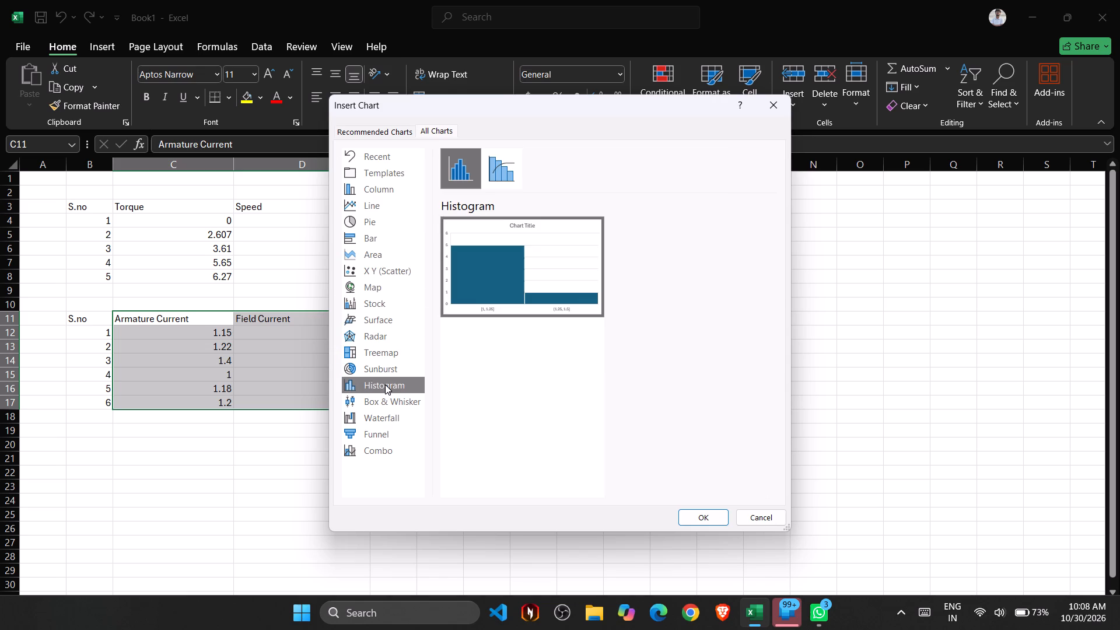
left_click(395, 185)
left_click(388, 211)
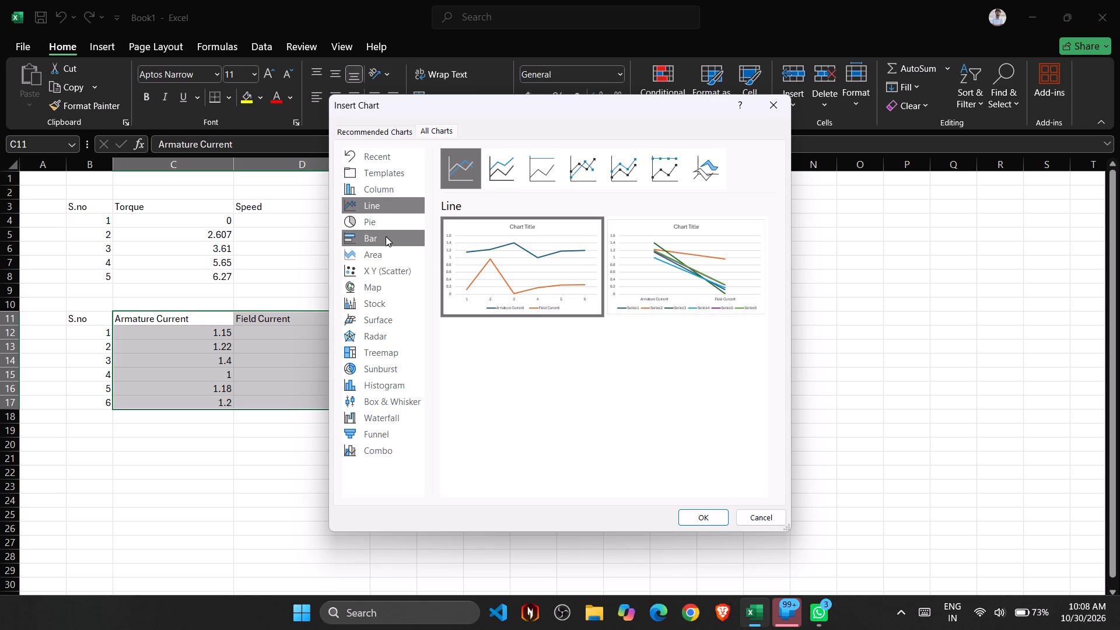
left_click(384, 220)
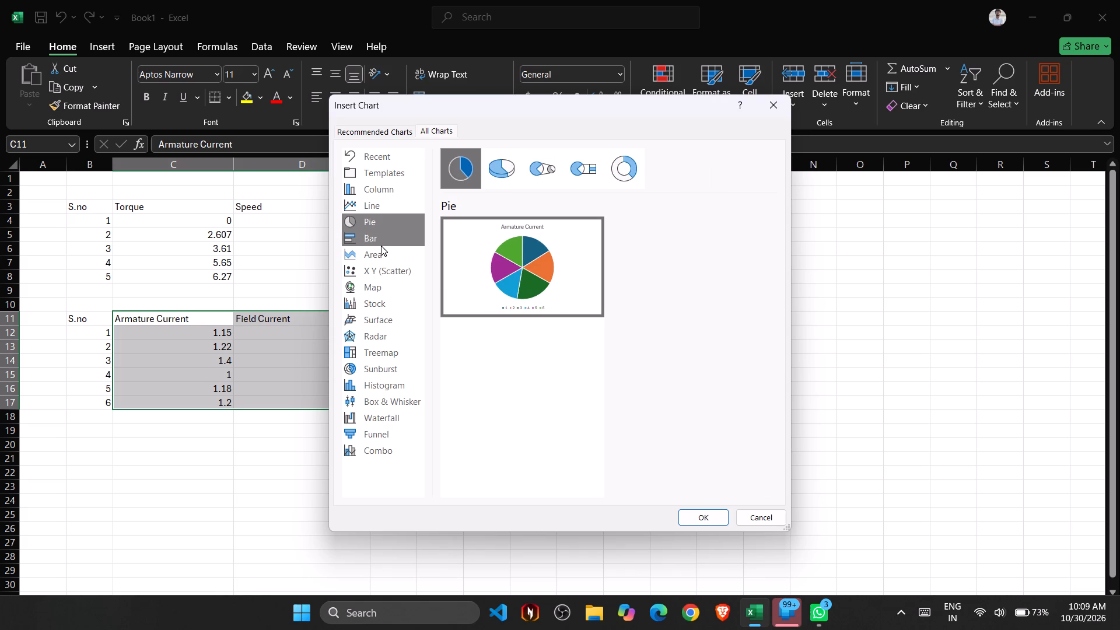
left_click(380, 243)
left_click(377, 253)
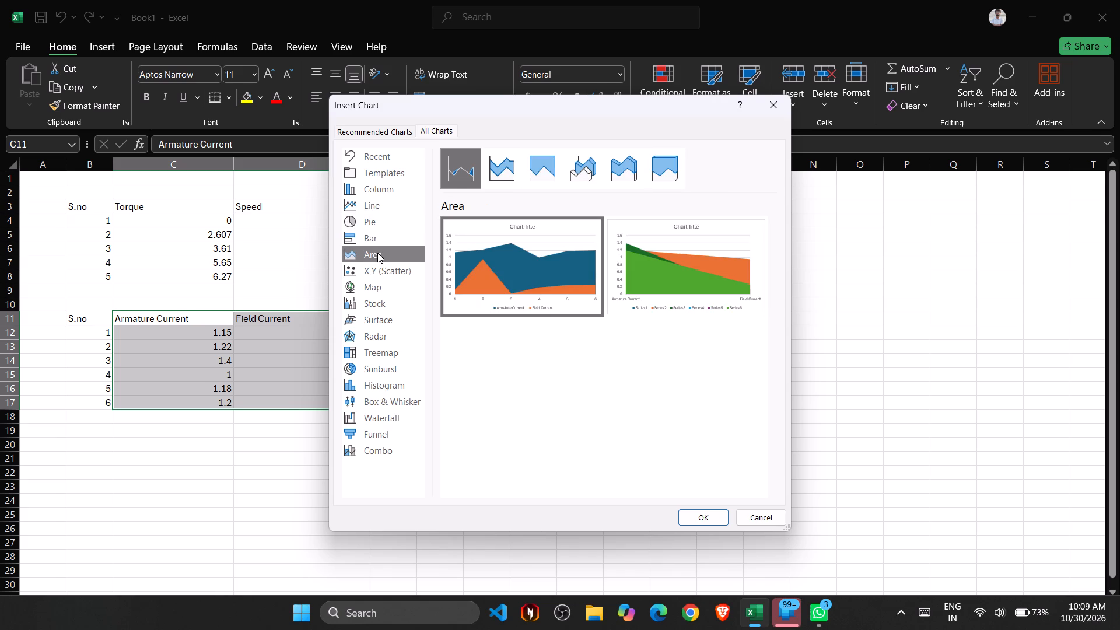
left_click(376, 265)
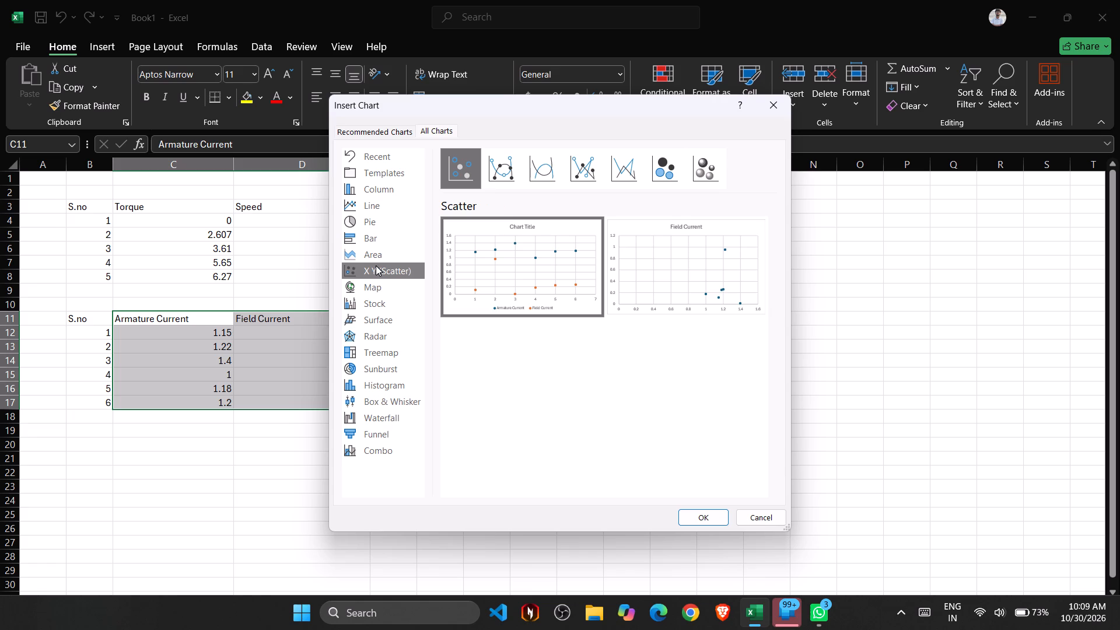
left_click(373, 281)
left_click(370, 299)
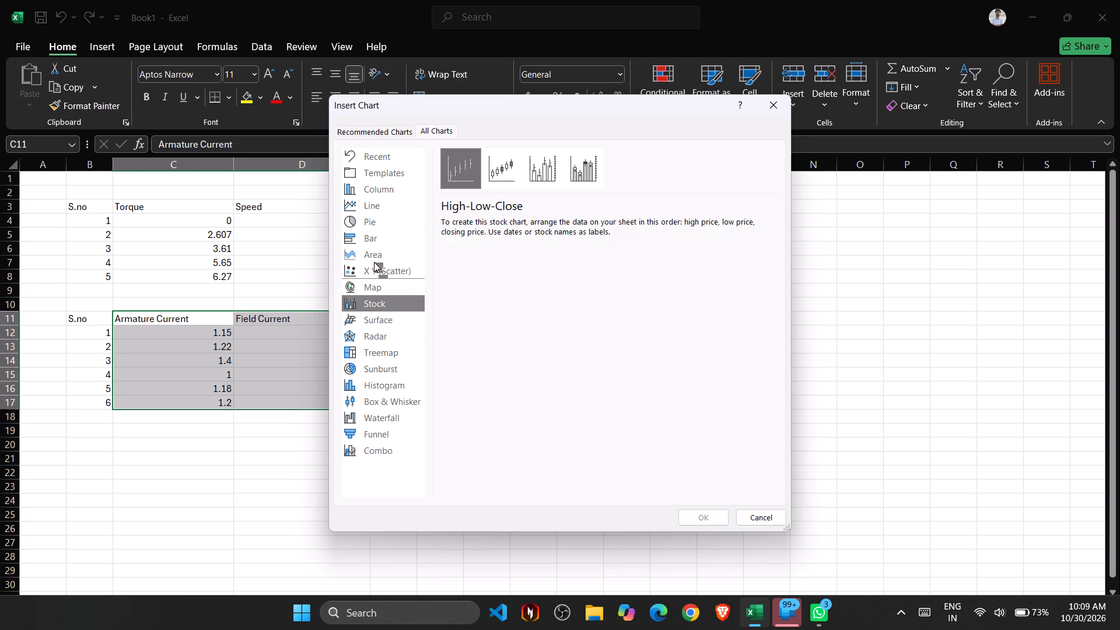
Look through the recommended charts again and leave chart insertion without adding one.
left_click(363, 134)
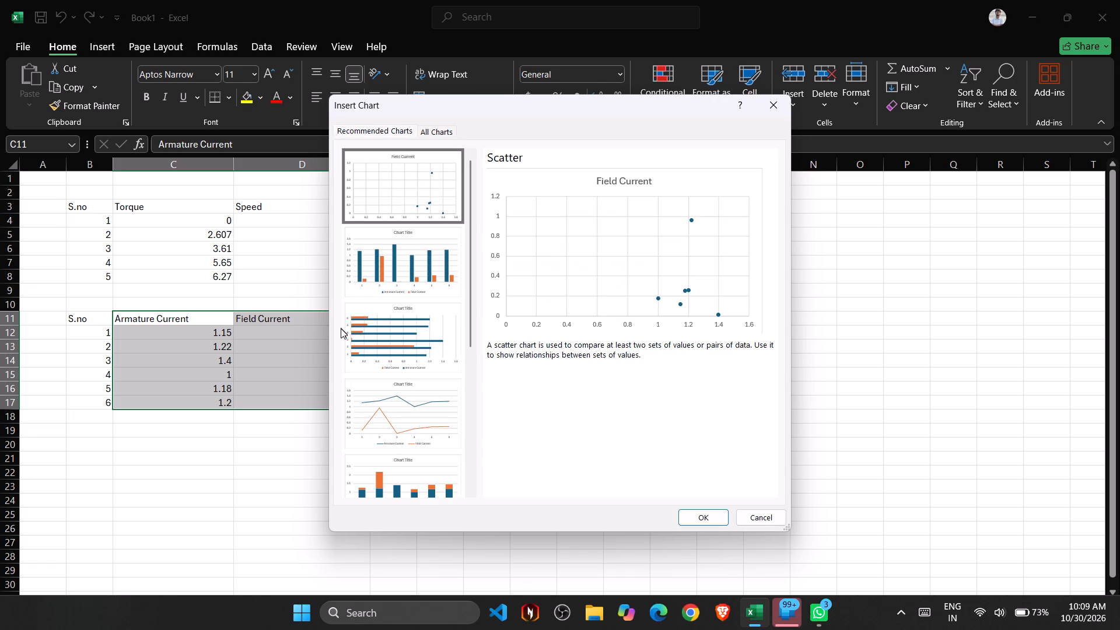
scroll(341, 328, "down", 5)
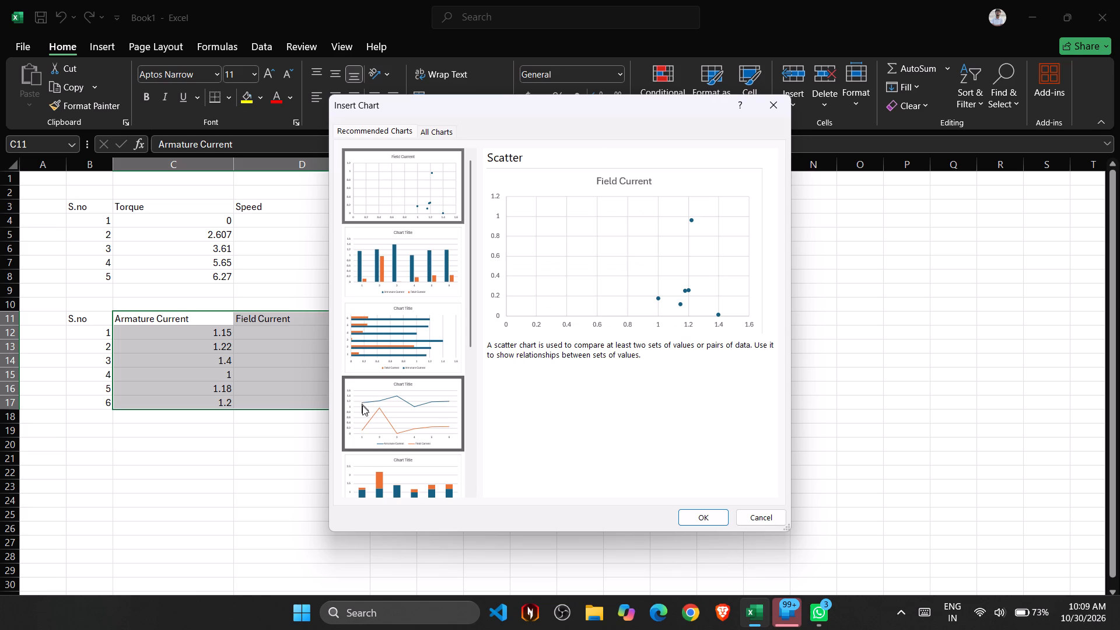
scroll(408, 398, "down", 3)
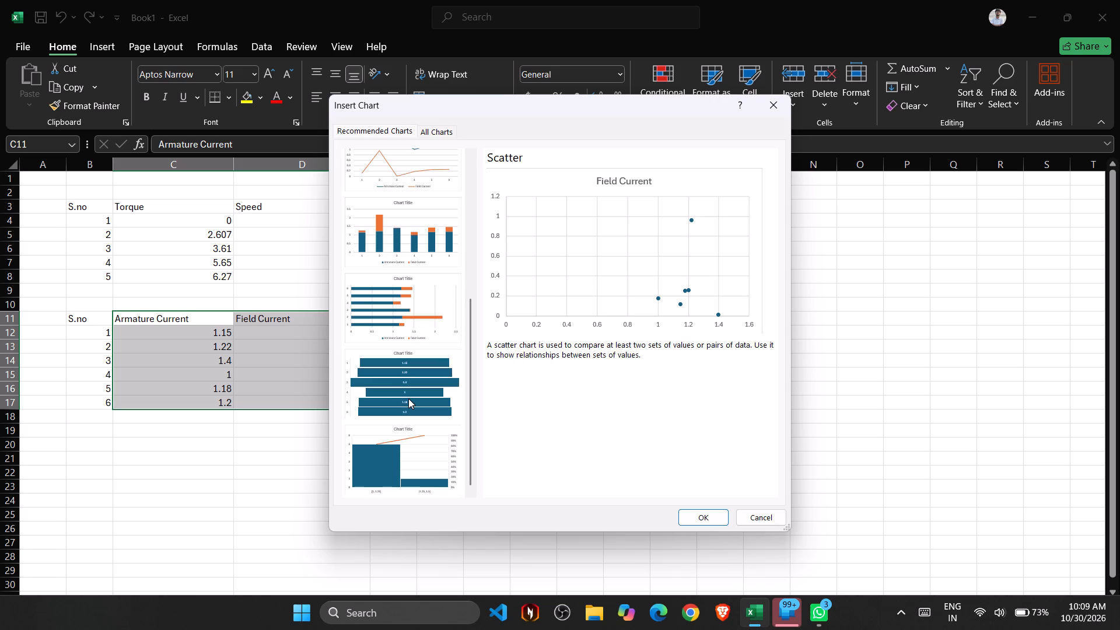
left_click(768, 513)
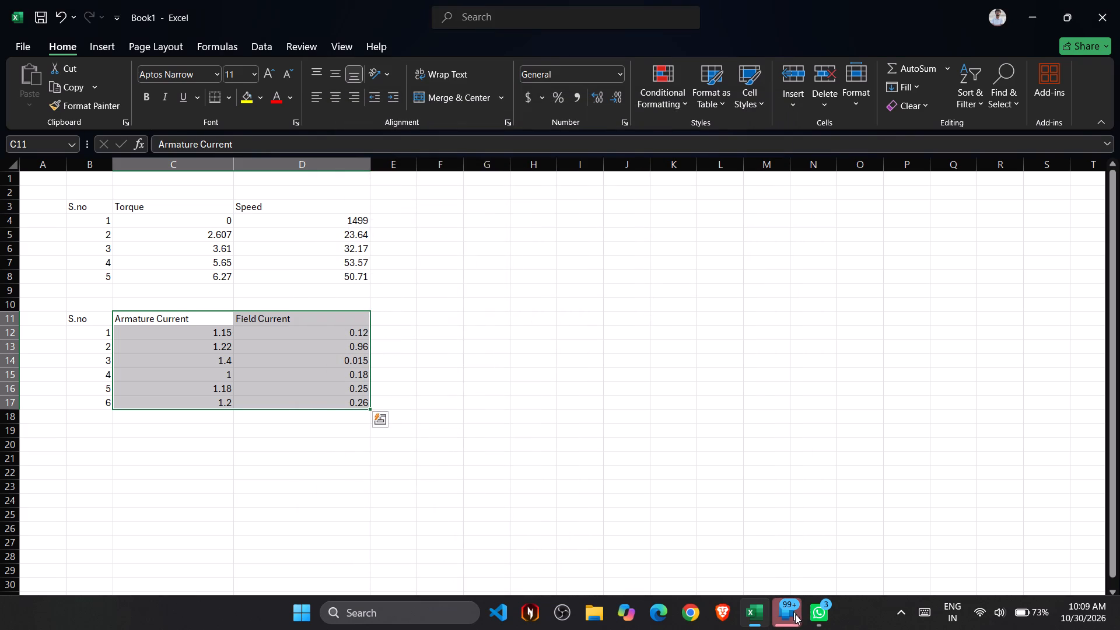
Close the Phone Link window.
left_click(846, 484)
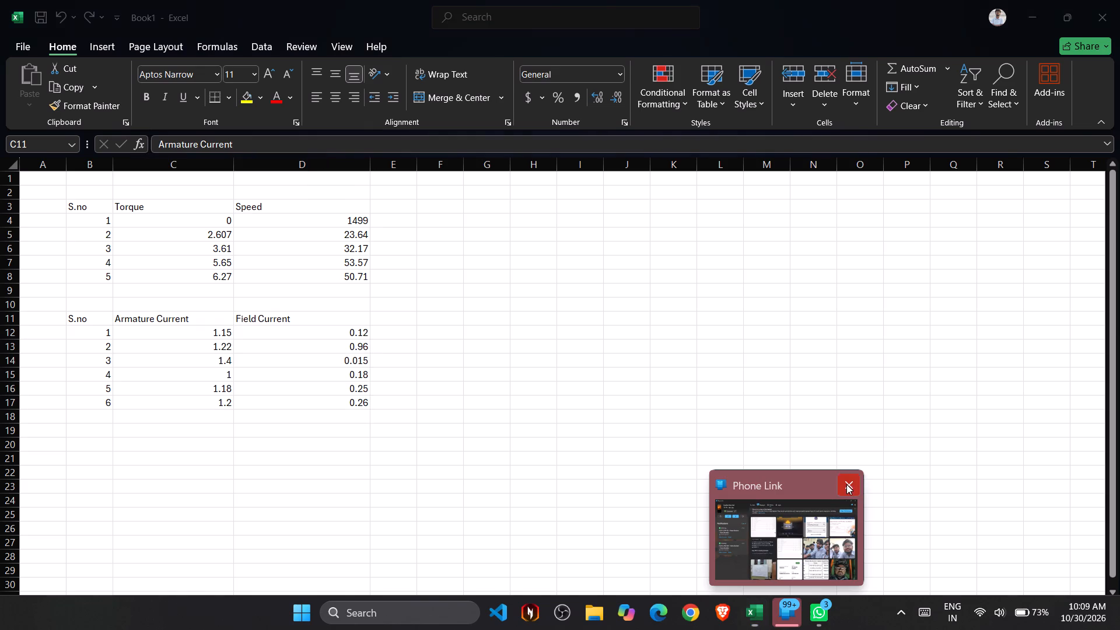
View the Quick Analysis chart suggestions for the armature and field current data, and leave without inserting one.
left_click(235, 339)
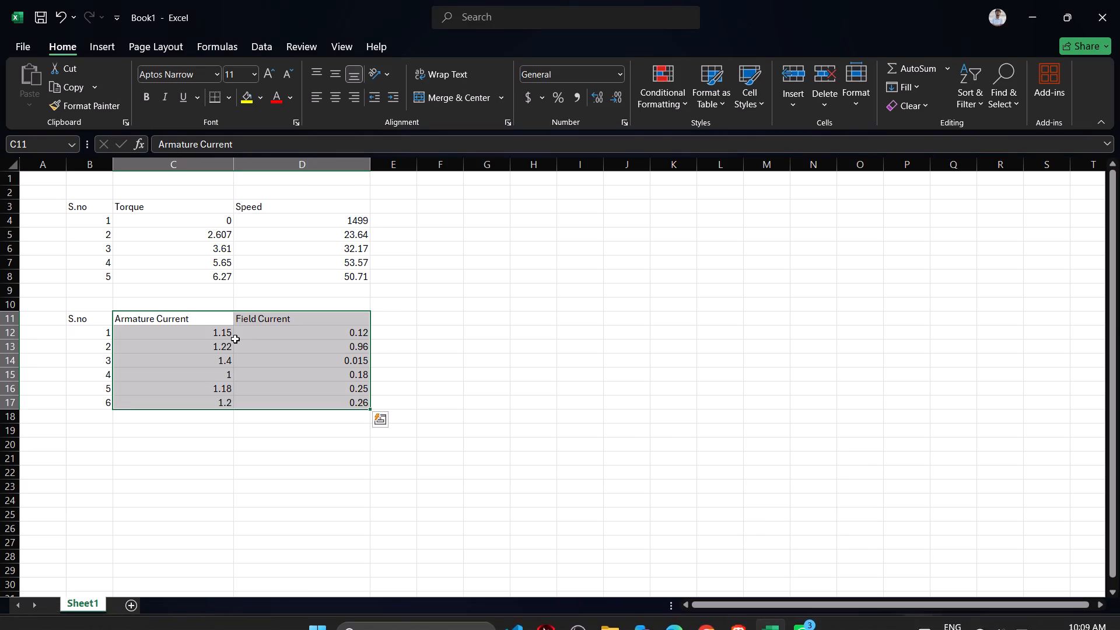
right_click(235, 339)
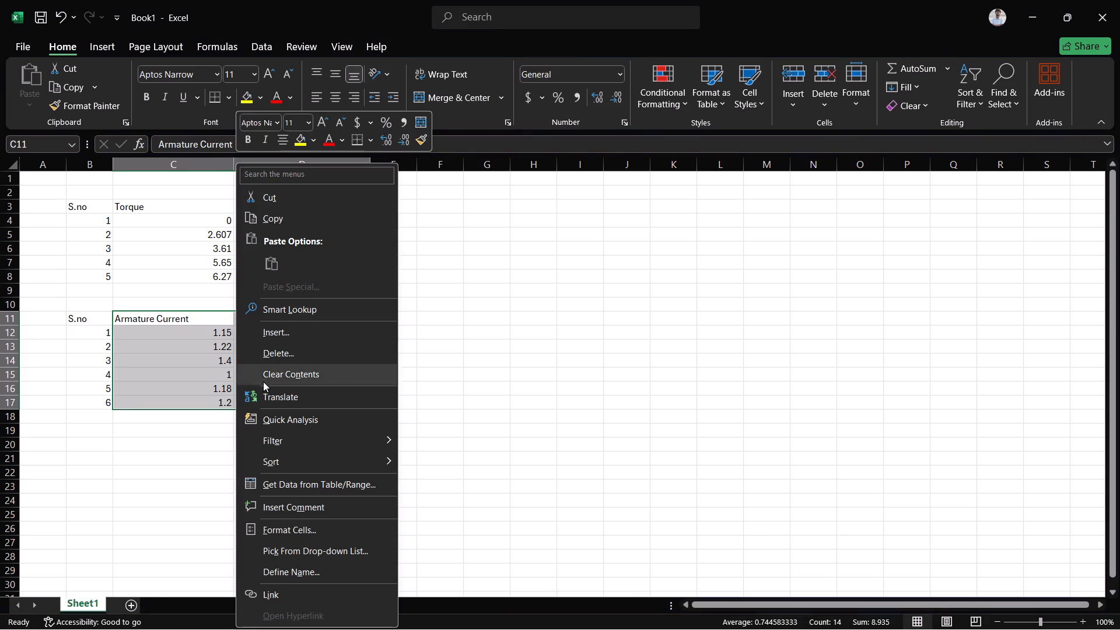
left_click(281, 420)
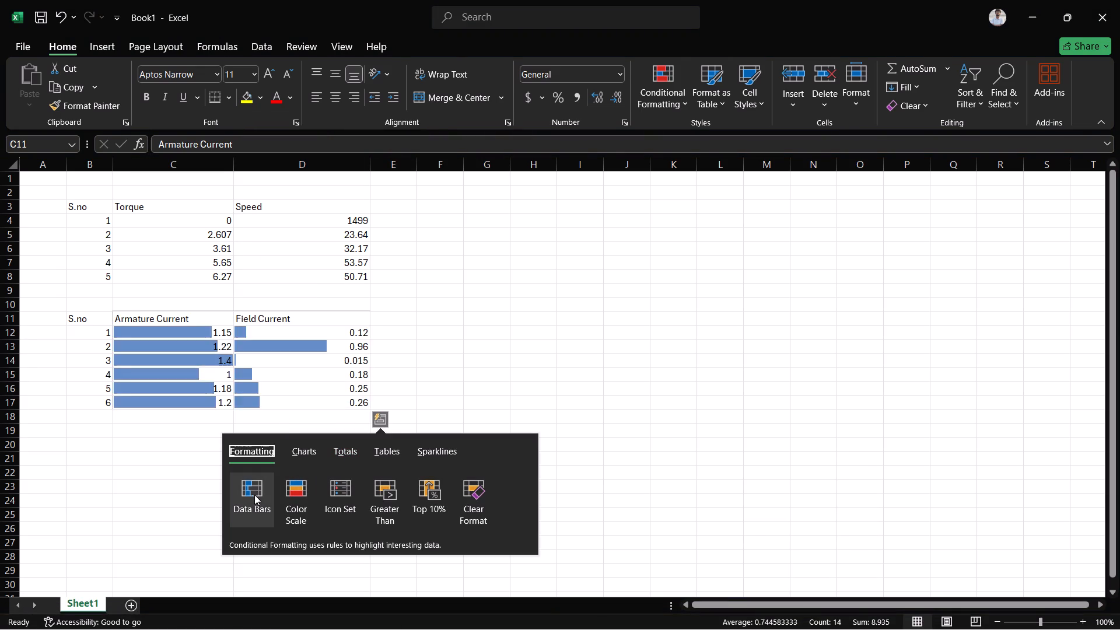
left_click(302, 456)
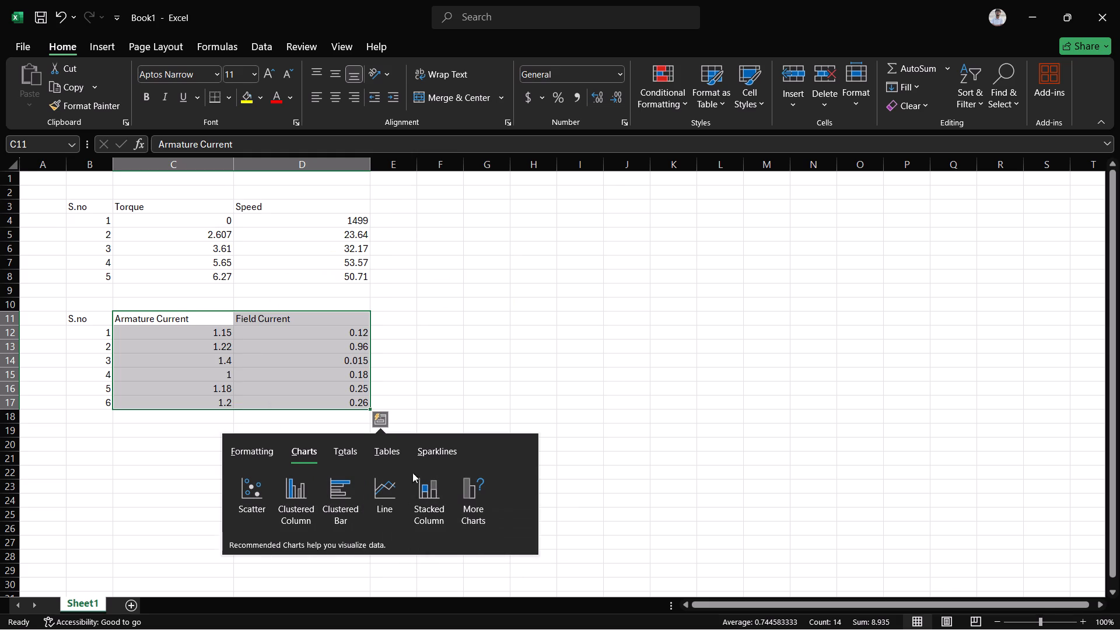
left_click(134, 335)
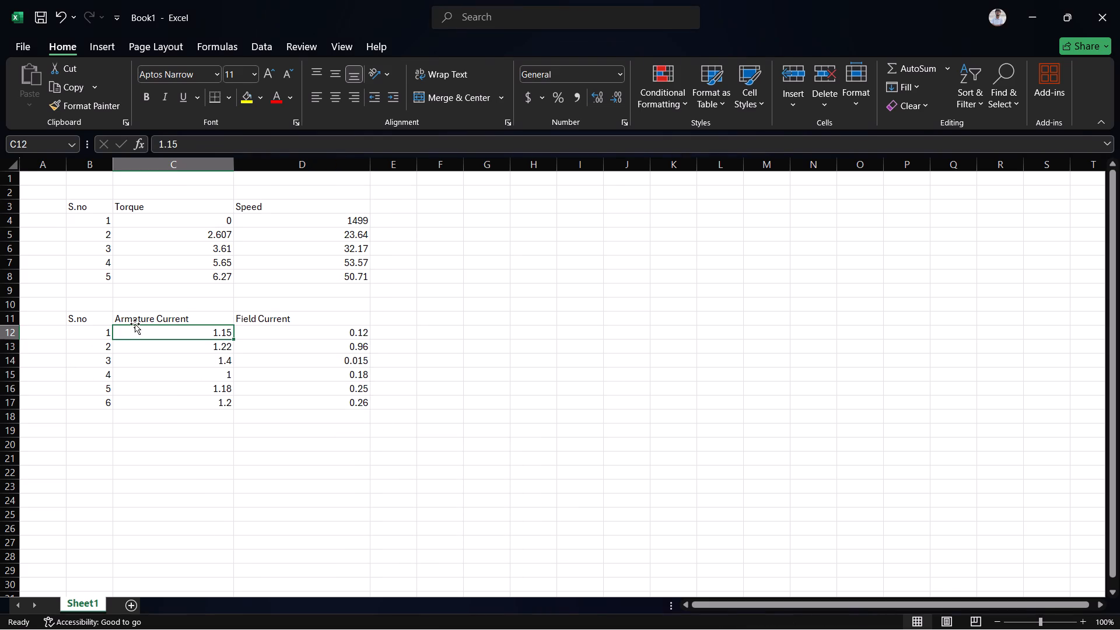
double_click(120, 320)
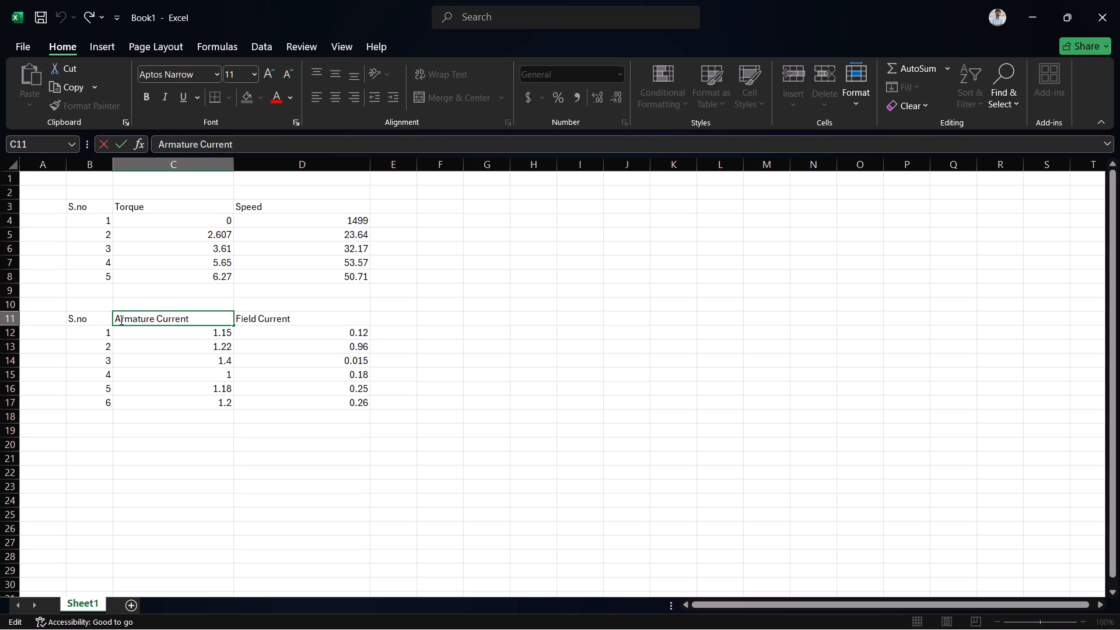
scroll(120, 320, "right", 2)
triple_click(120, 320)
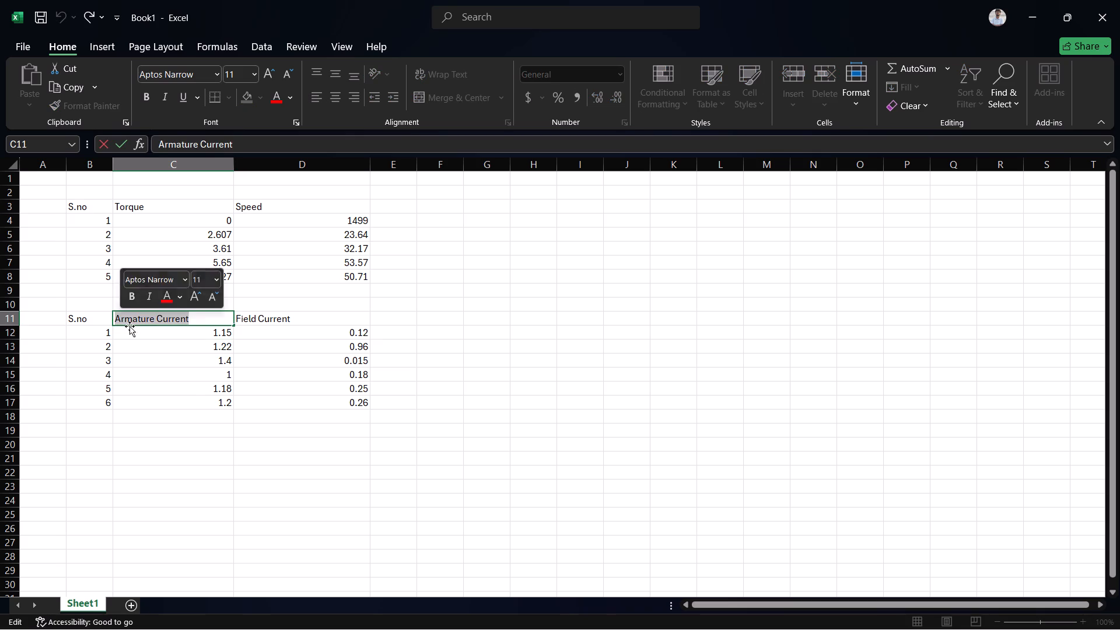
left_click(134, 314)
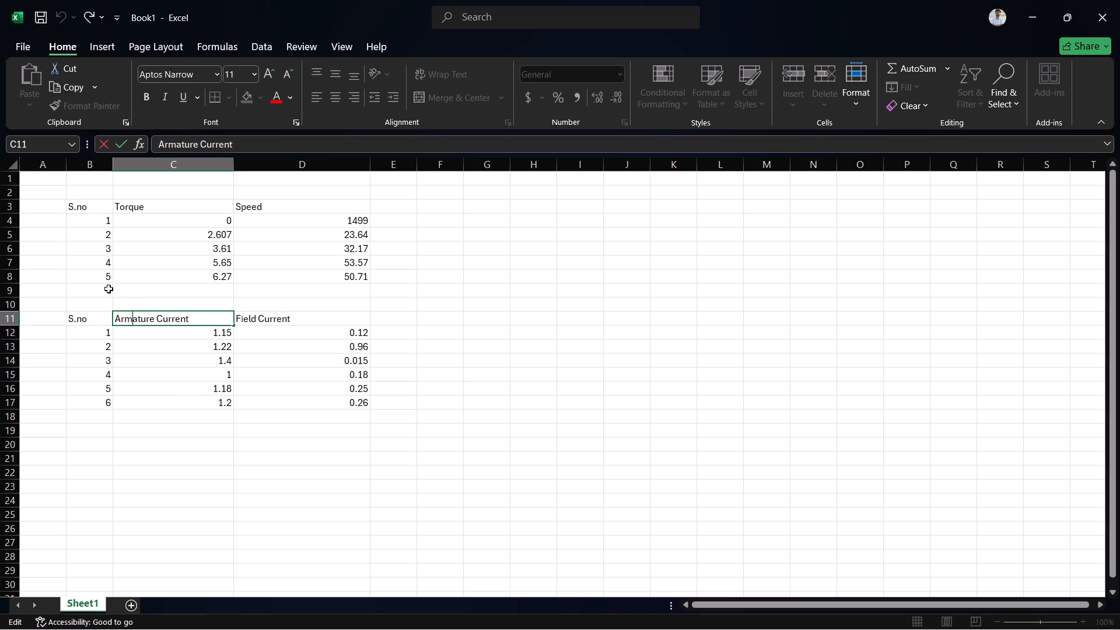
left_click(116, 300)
Select range C10:D18 and examine its Quick Analysis options, suggested charts and the full recommended charts list.
left_click_drag(116, 300, 279, 446)
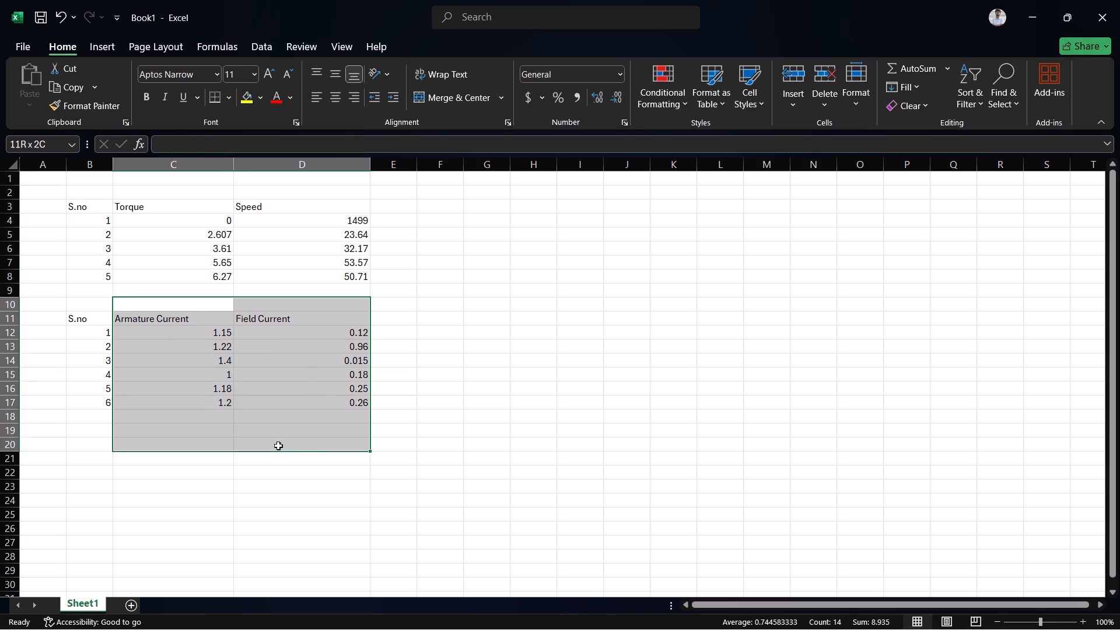
left_click_drag(279, 446, 335, 418)
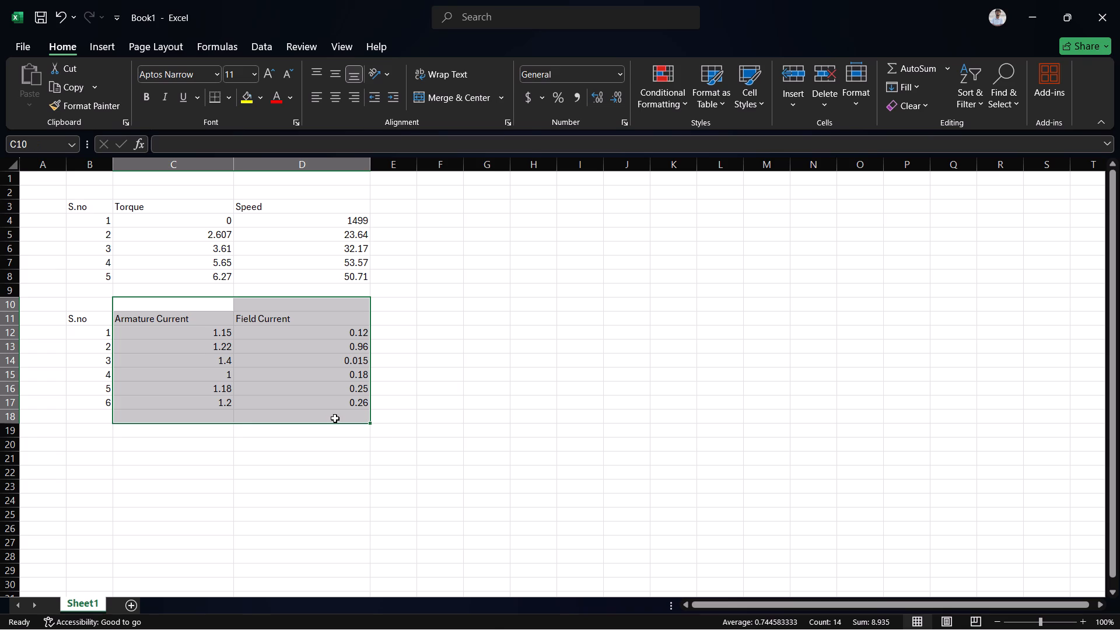
right_click(335, 418)
left_click(365, 414)
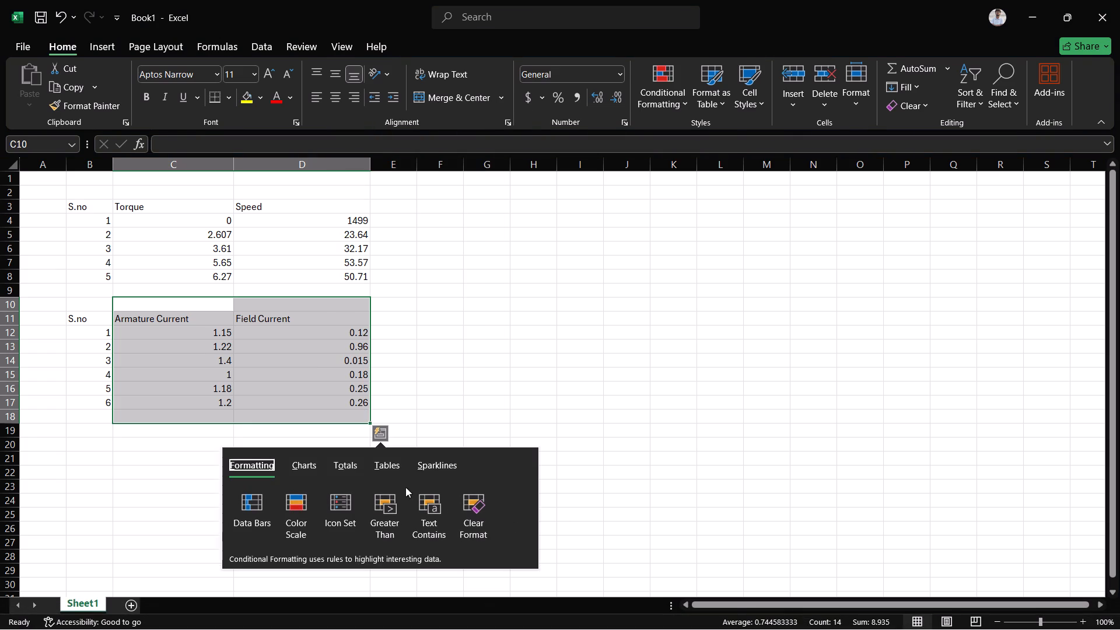
left_click(386, 474)
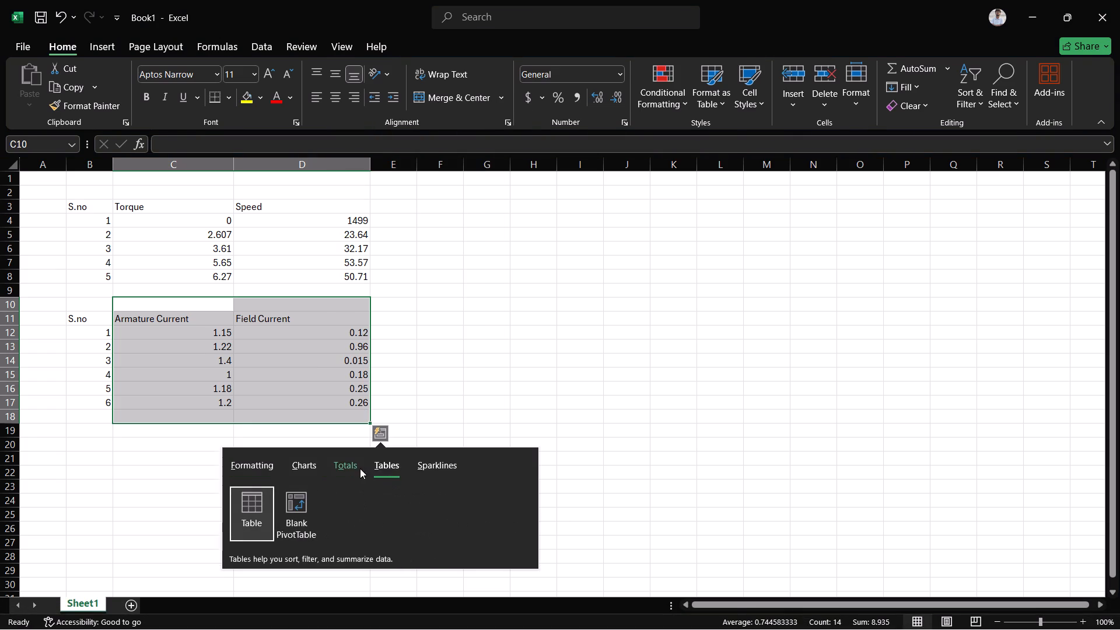
left_click(360, 470)
left_click(306, 474)
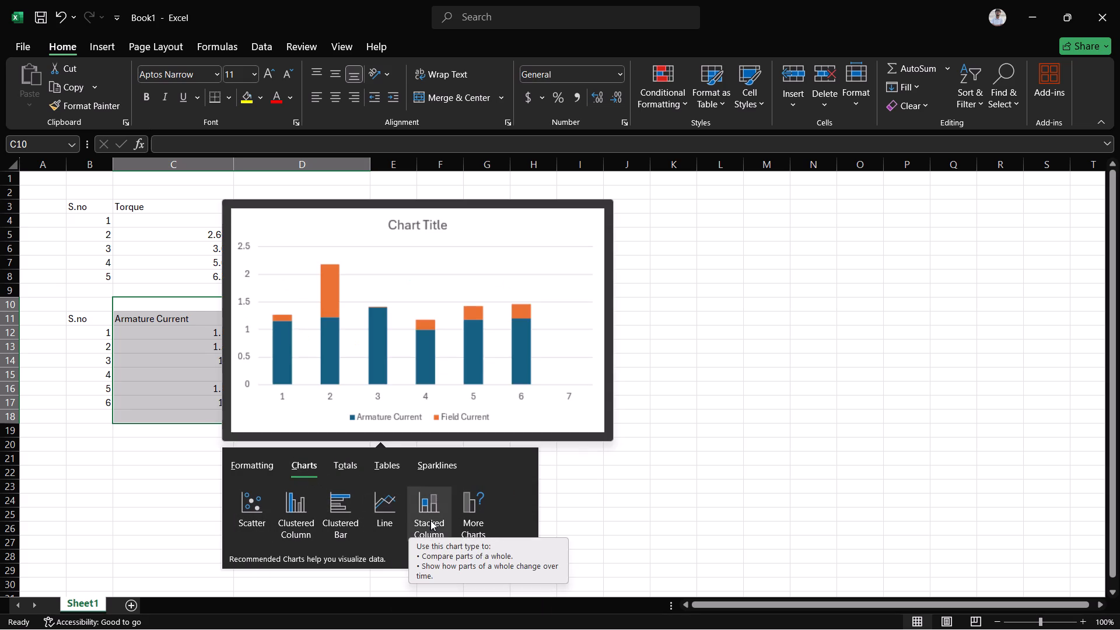
left_click(477, 530)
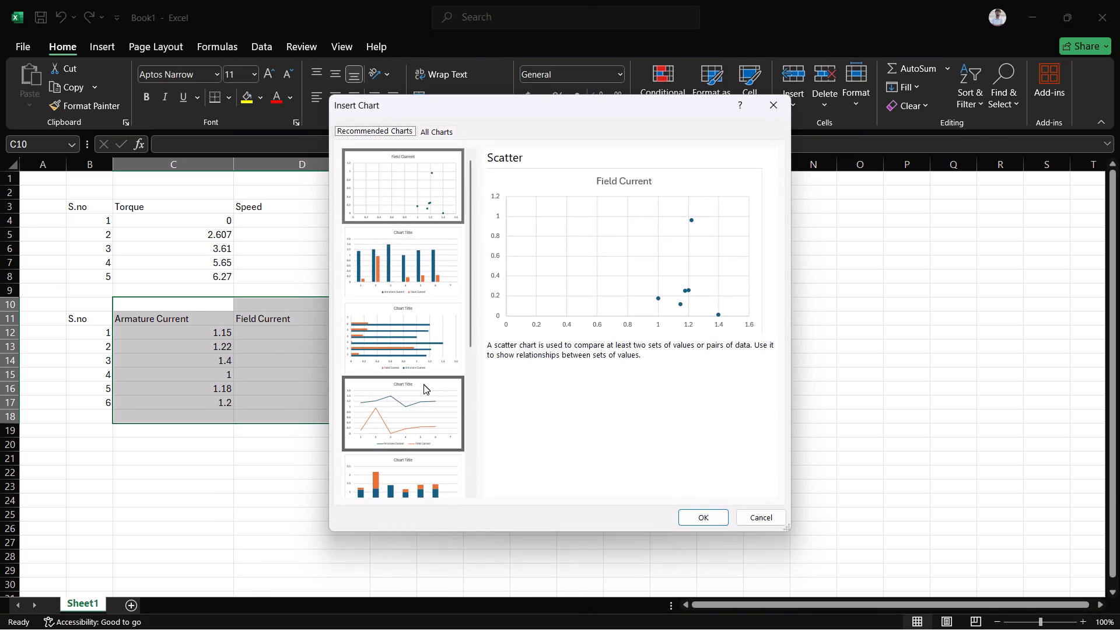
scroll(423, 384, "down", 5)
scroll(423, 384, "up", 3)
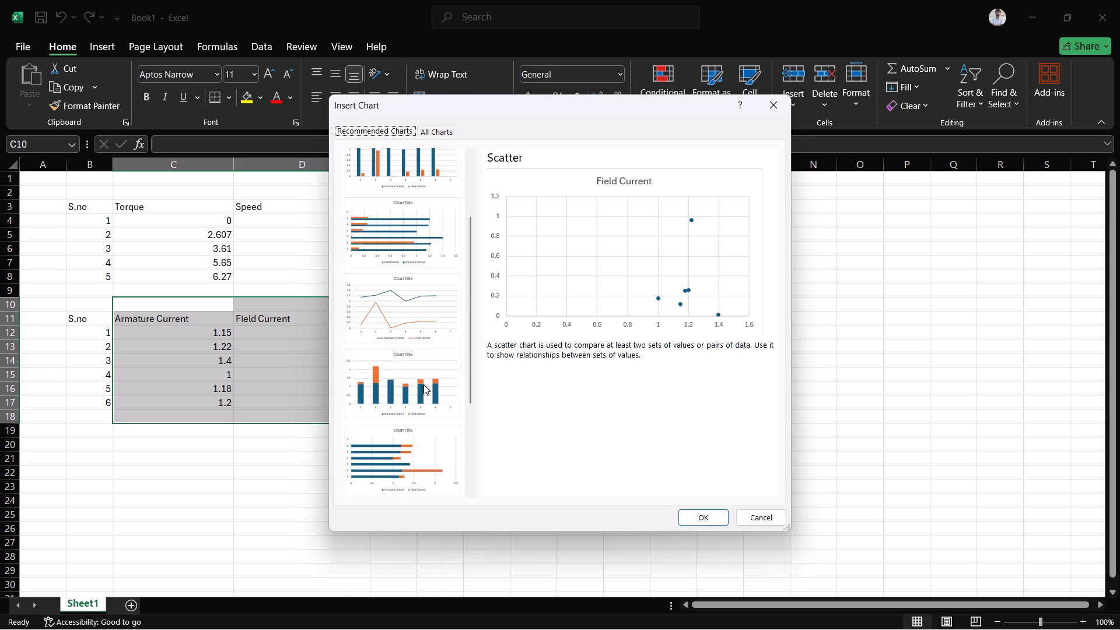
scroll(423, 384, "up", 2)
Examine the Column, Line, Map, Stock and Pie chart types for the current data among all charts.
left_click(446, 133)
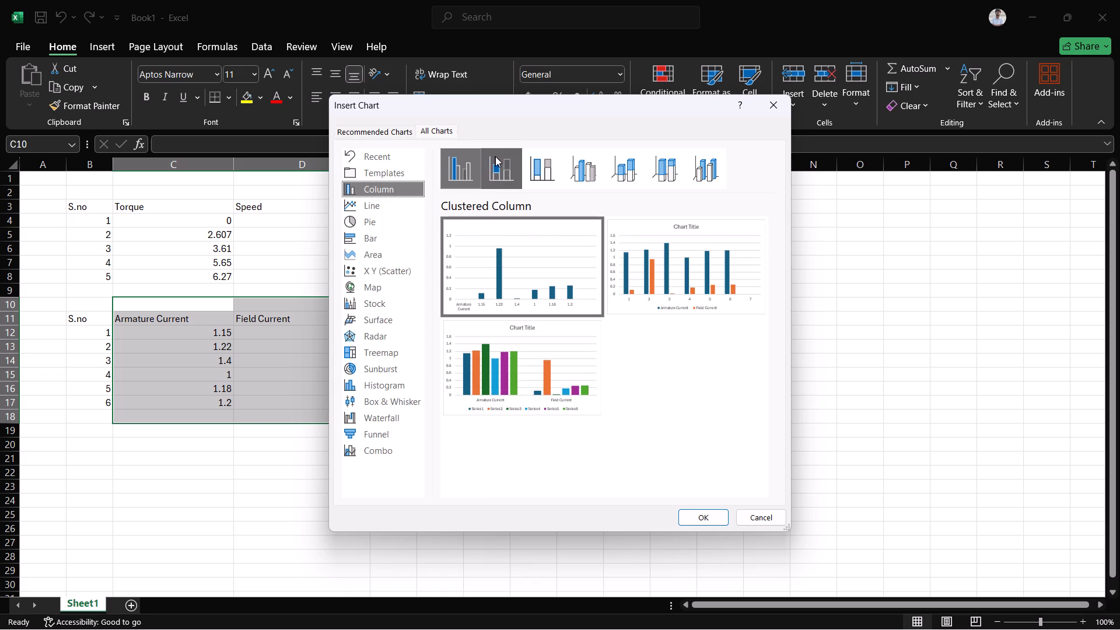
left_click(362, 200)
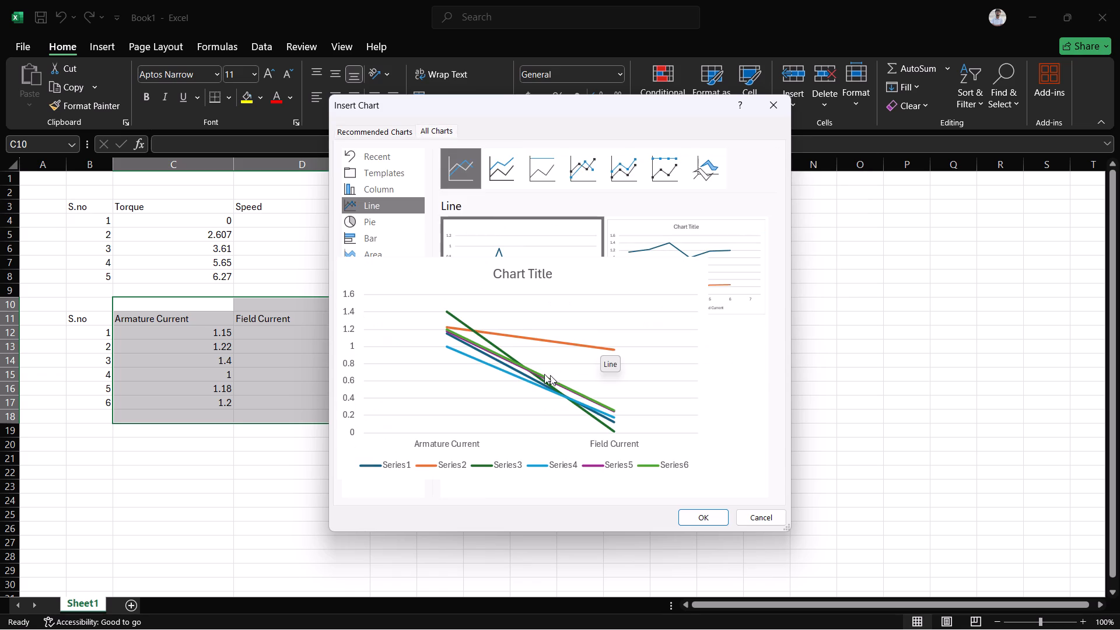
left_click(381, 291)
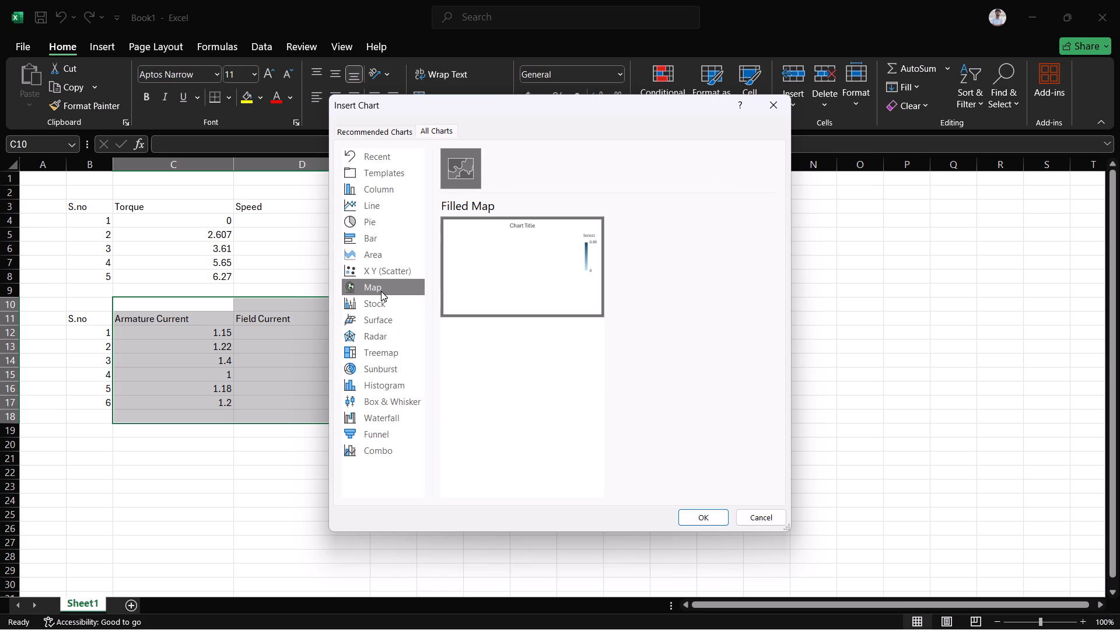
left_click(381, 306)
left_click(387, 225)
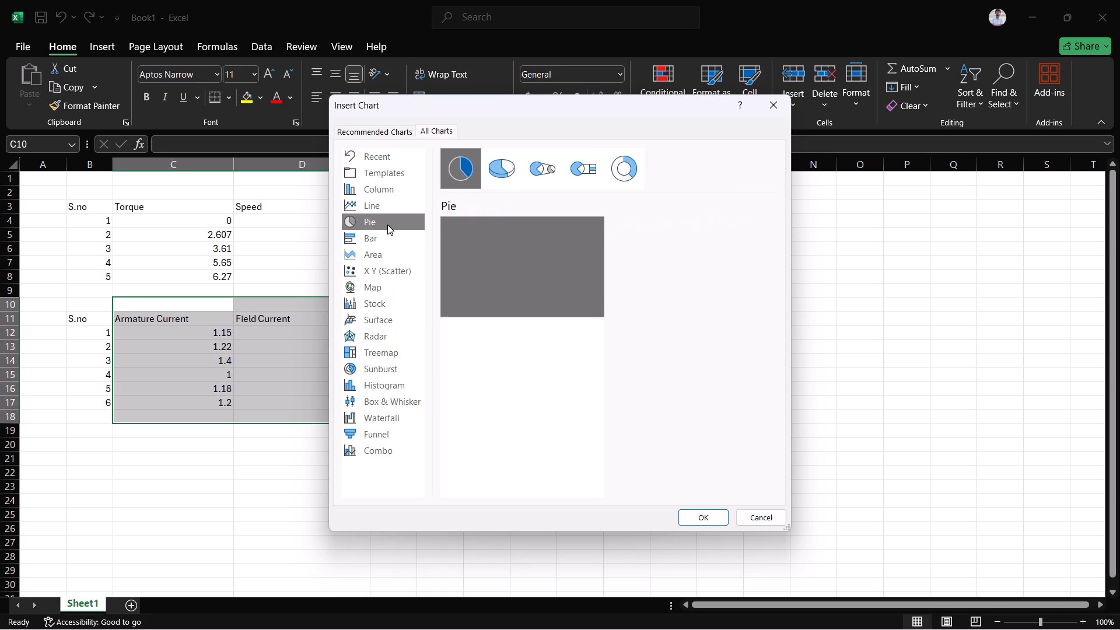
Compare the Line chart variants, from 100% stacked and marker versions through 3-D Line, and leave without inserting a chart.
left_click(384, 208)
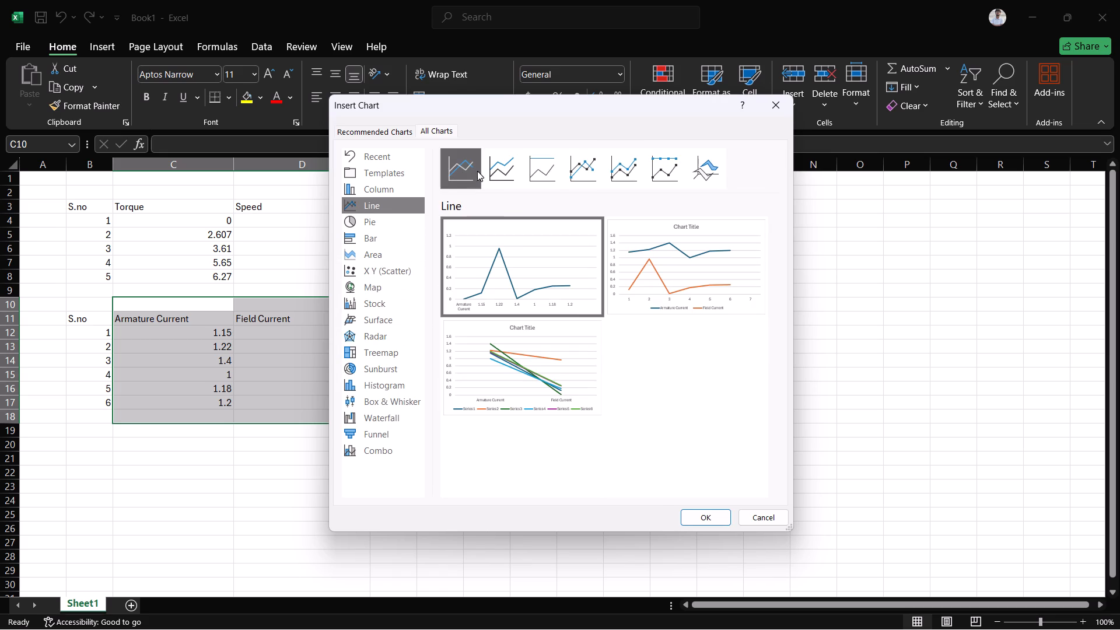
left_click(484, 169)
left_click(524, 165)
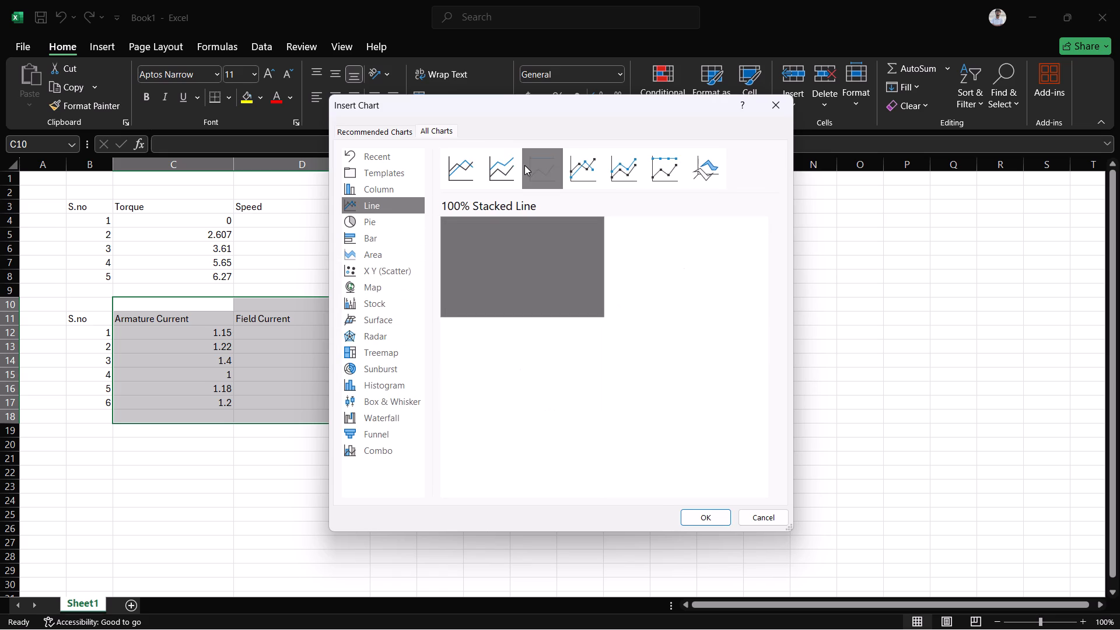
left_click(591, 170)
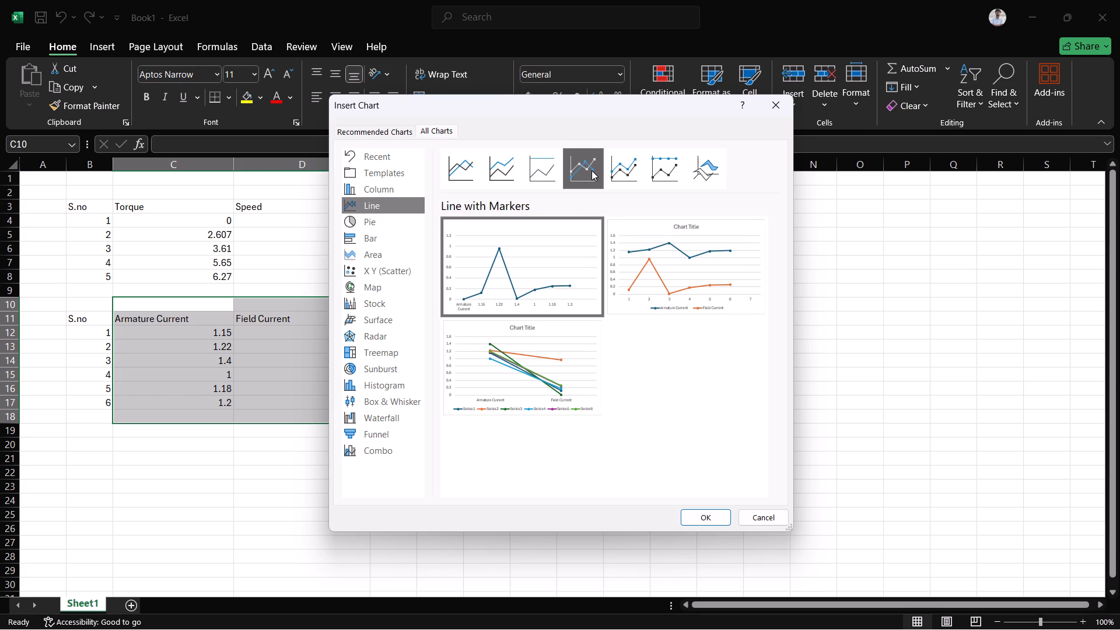
left_click(625, 173)
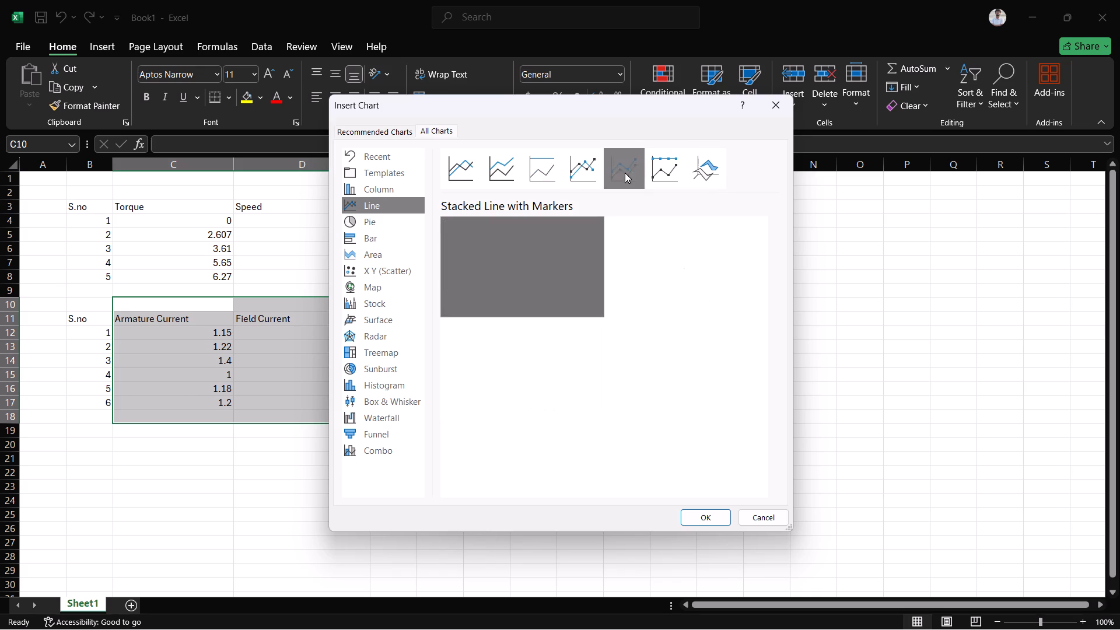
left_click(666, 175)
left_click(696, 181)
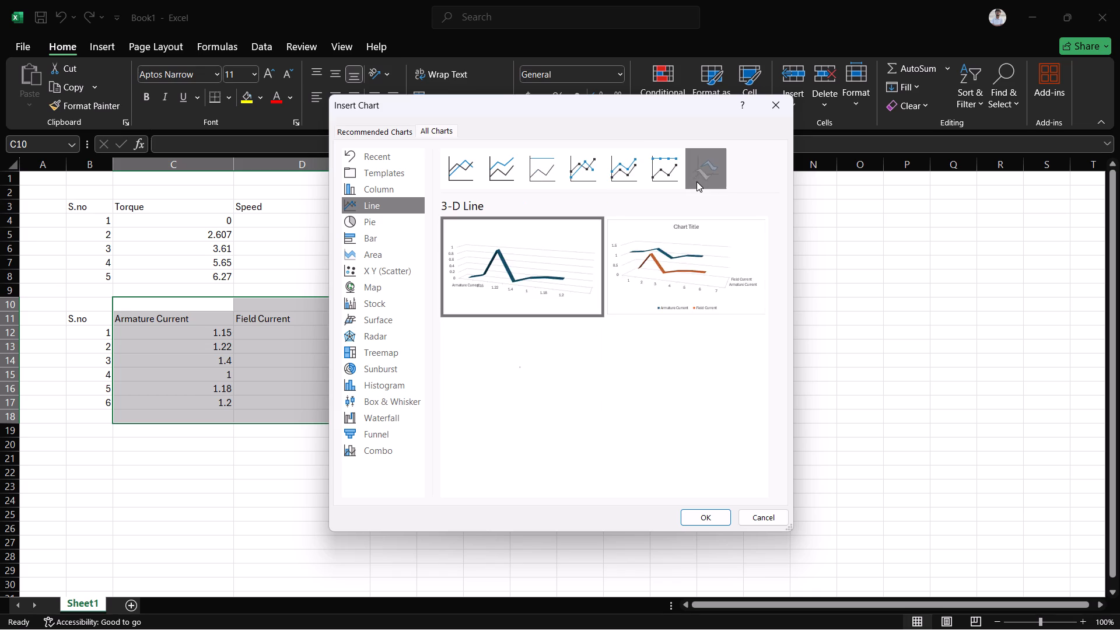
left_click(759, 517)
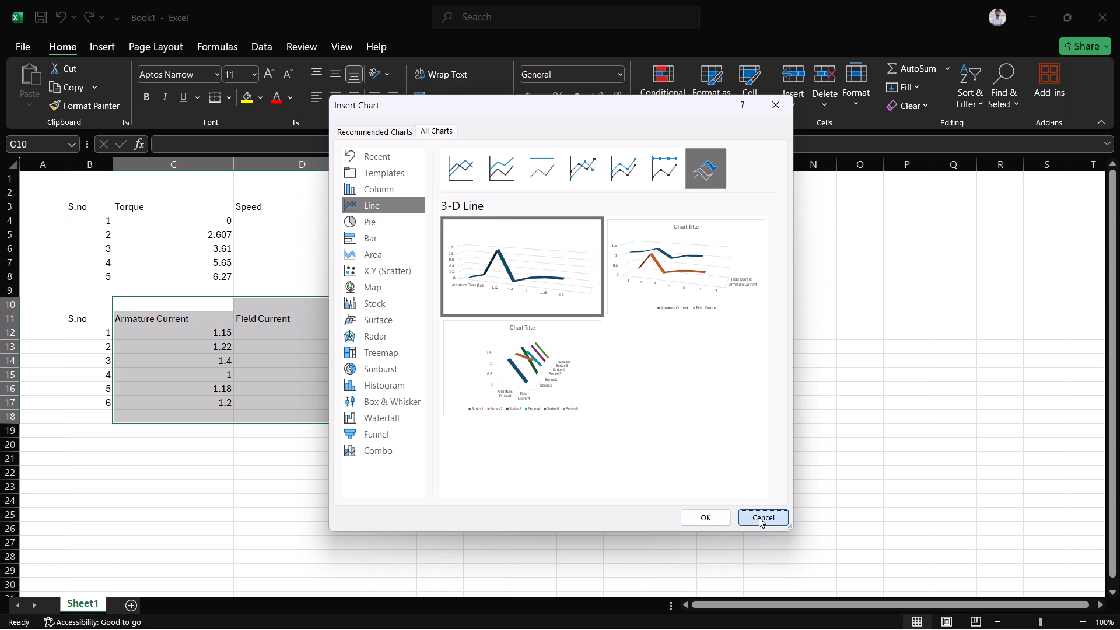
Copy the armature and field current data in range C10:D18.
key("ctrl+c")
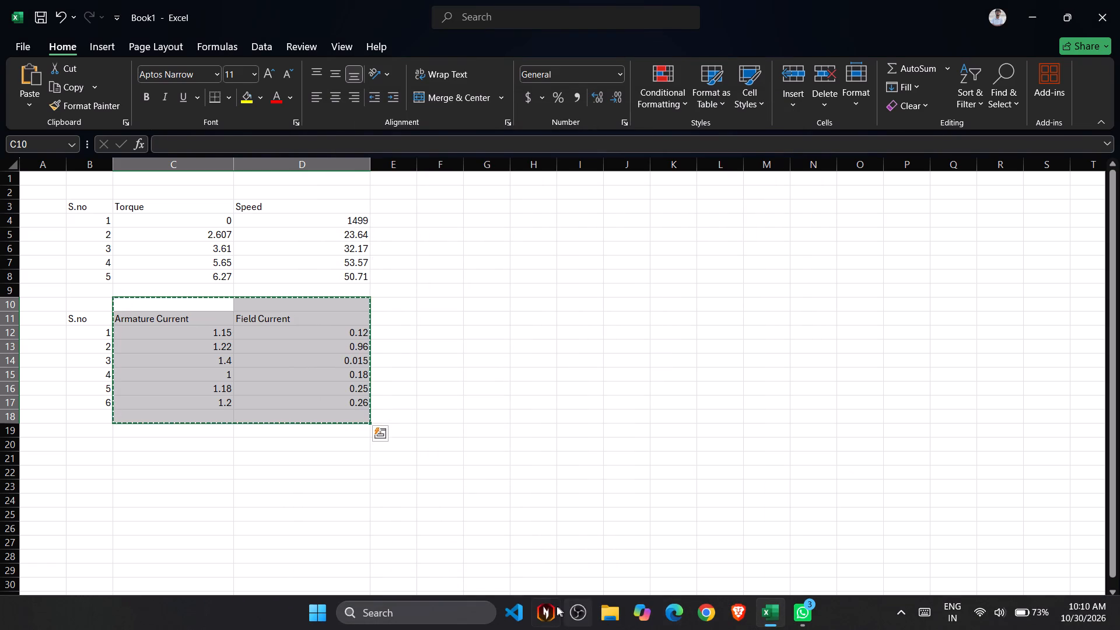
left_click(1038, 1)
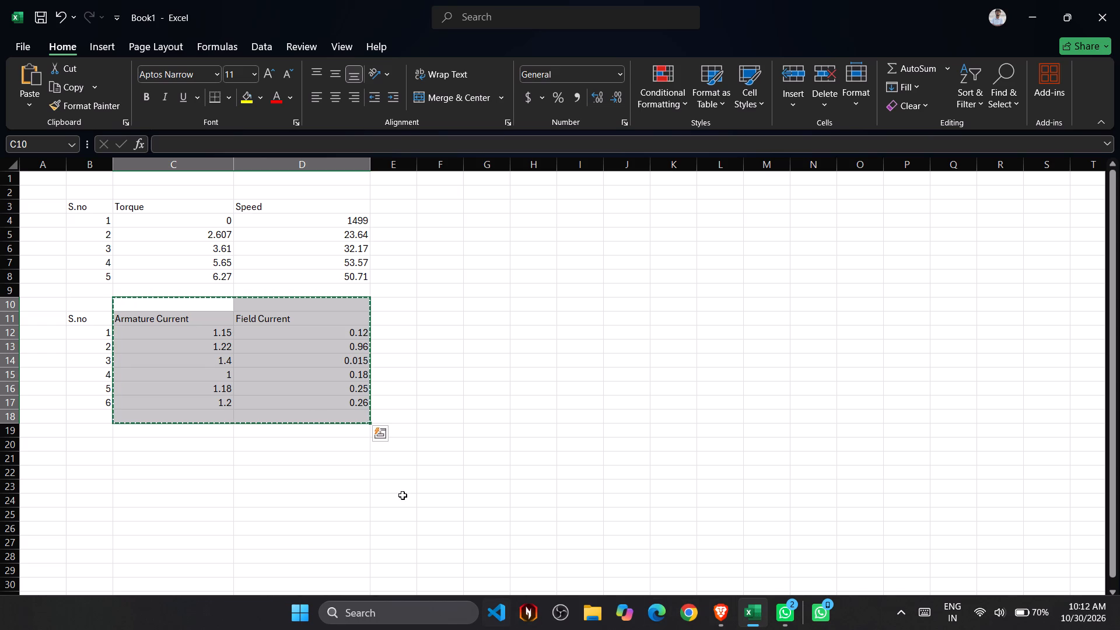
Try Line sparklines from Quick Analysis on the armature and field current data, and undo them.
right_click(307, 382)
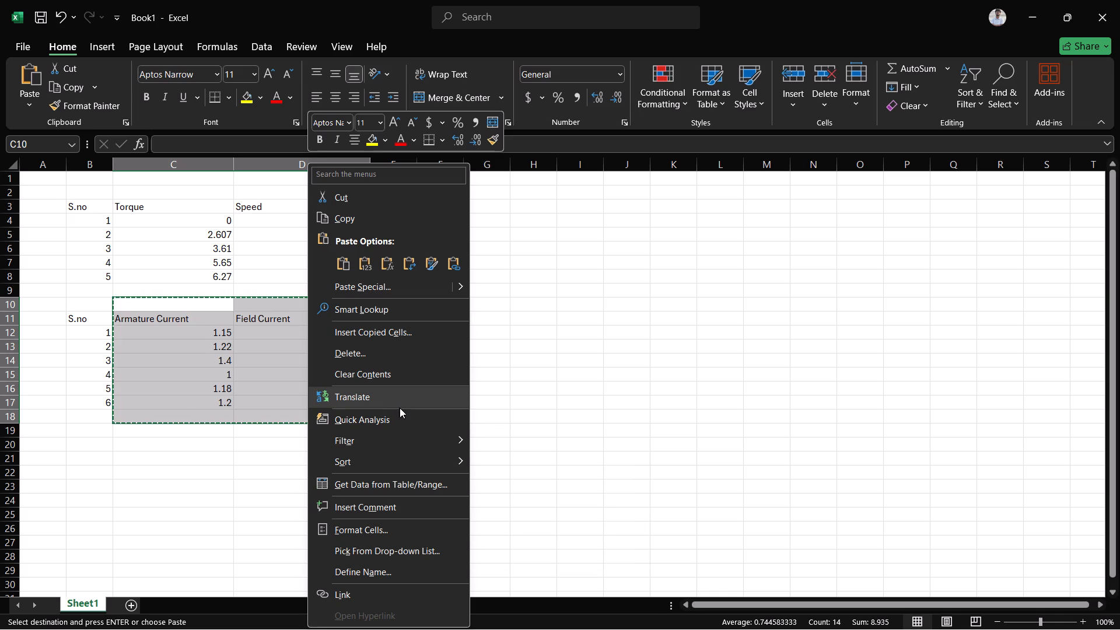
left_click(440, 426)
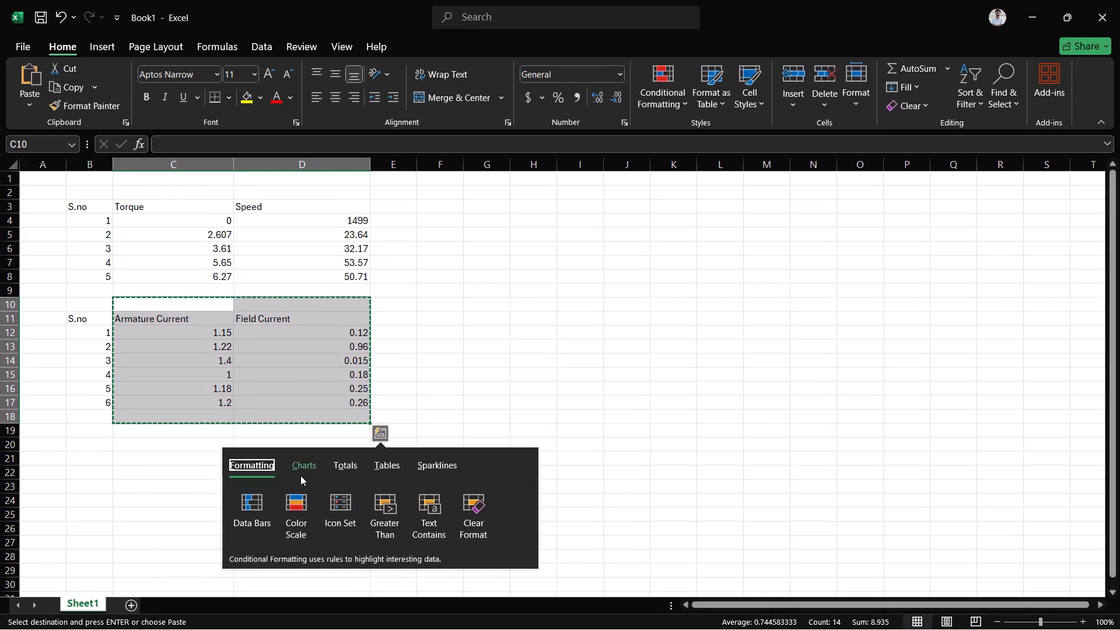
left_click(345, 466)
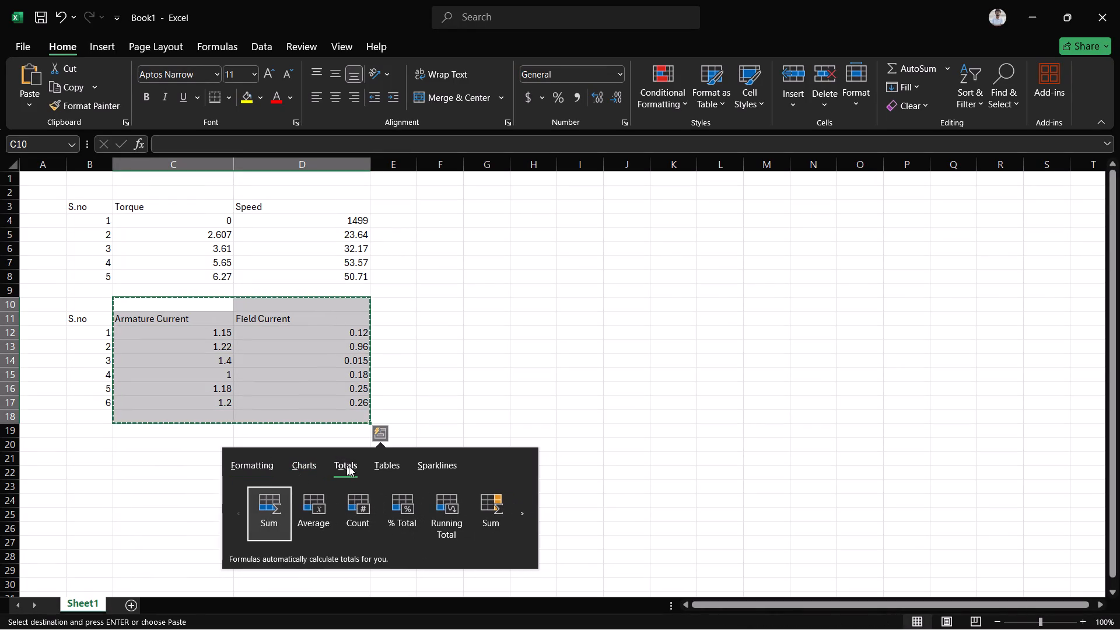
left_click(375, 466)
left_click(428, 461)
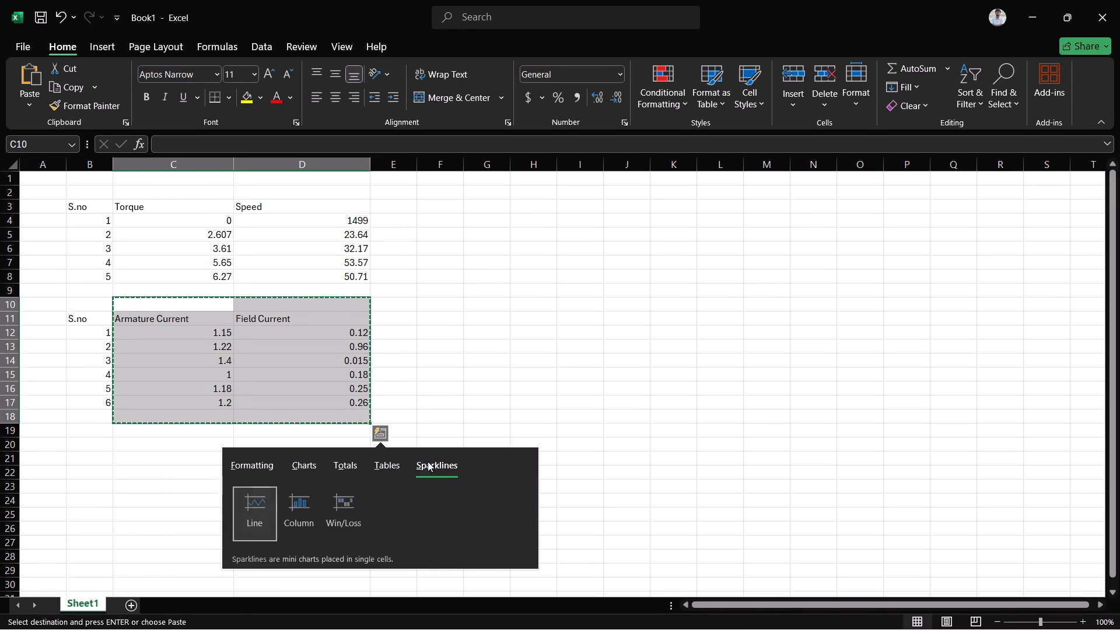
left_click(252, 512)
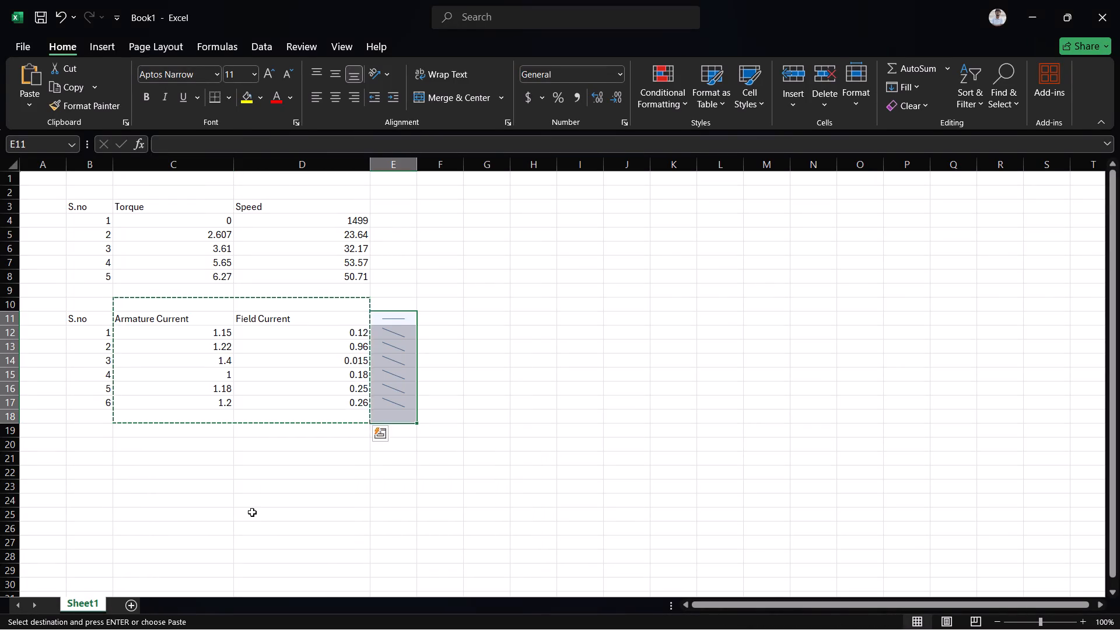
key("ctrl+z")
Look through the recommended charts for the armature and field current data, starting from Quick Analysis.
right_click(345, 338)
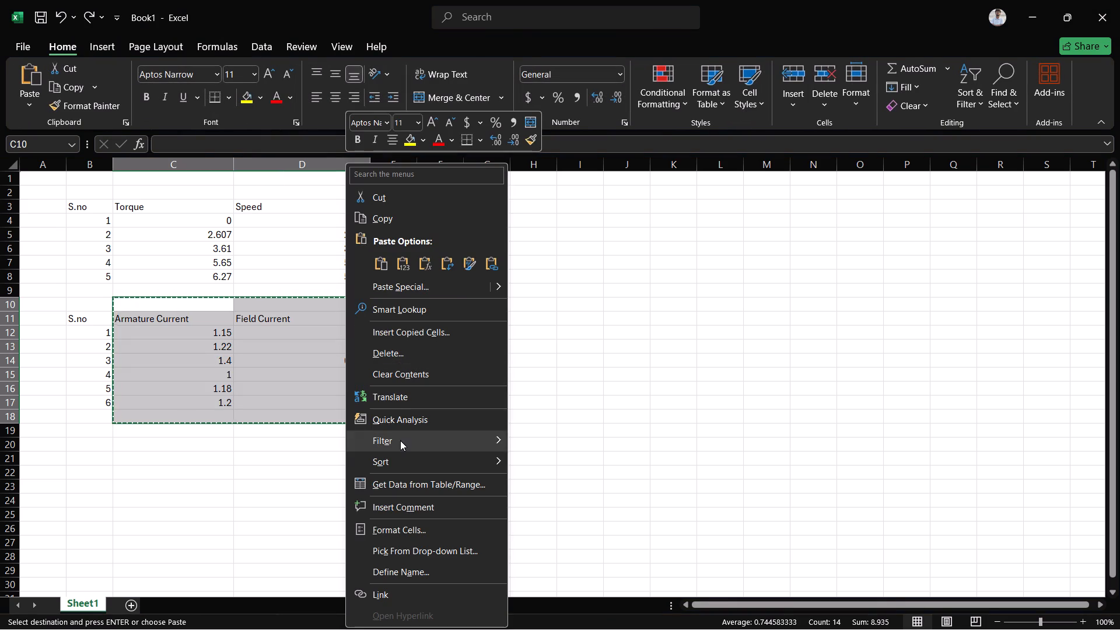
left_click(405, 425)
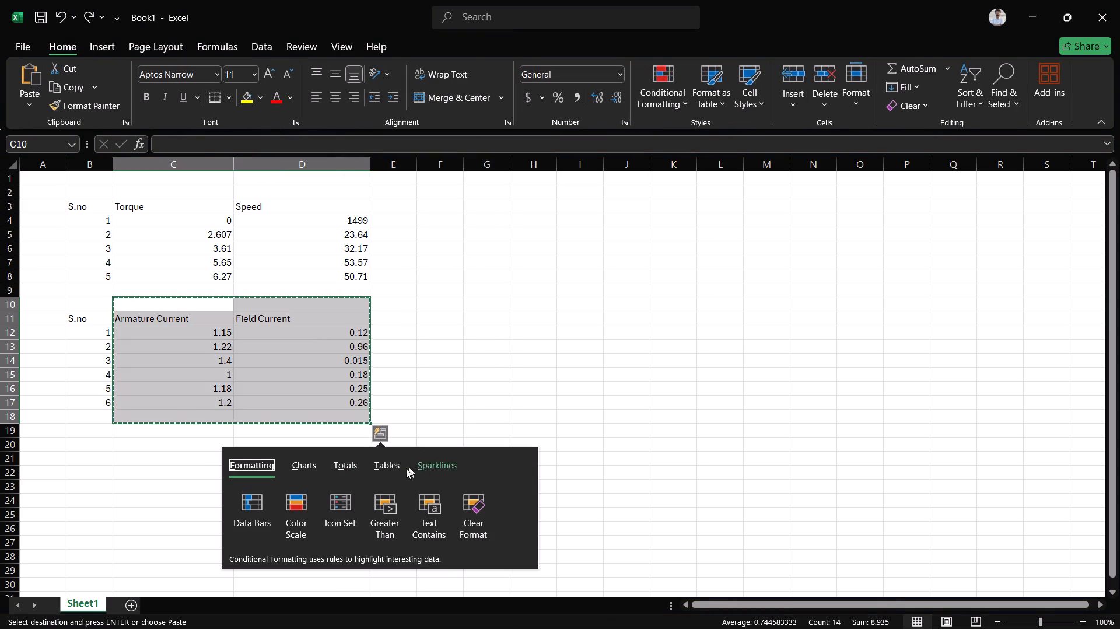
left_click(331, 467)
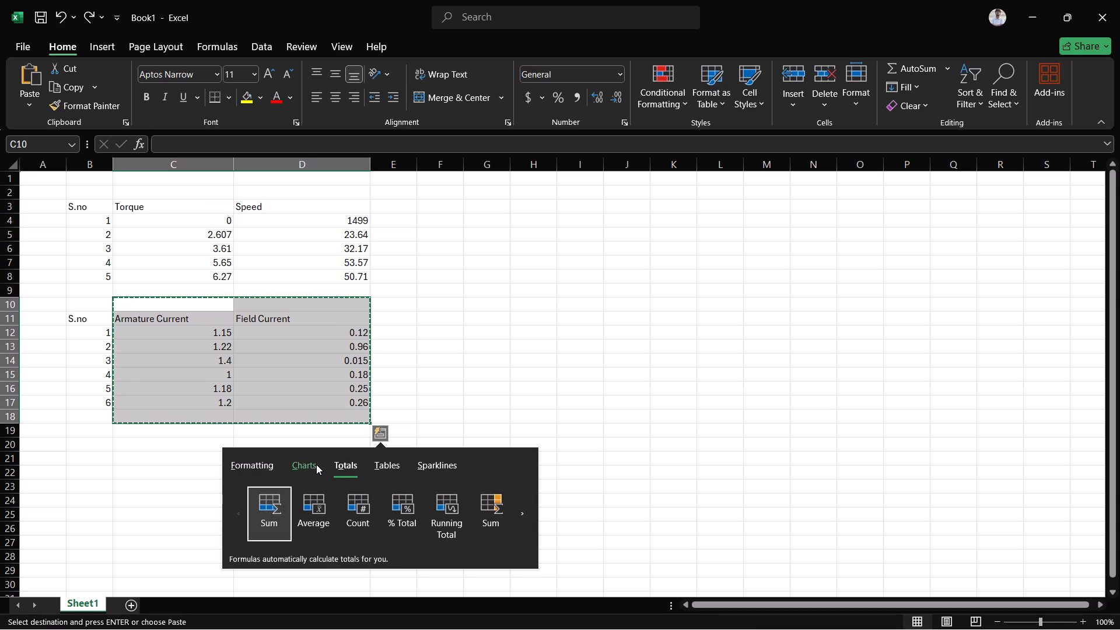
left_click(316, 464)
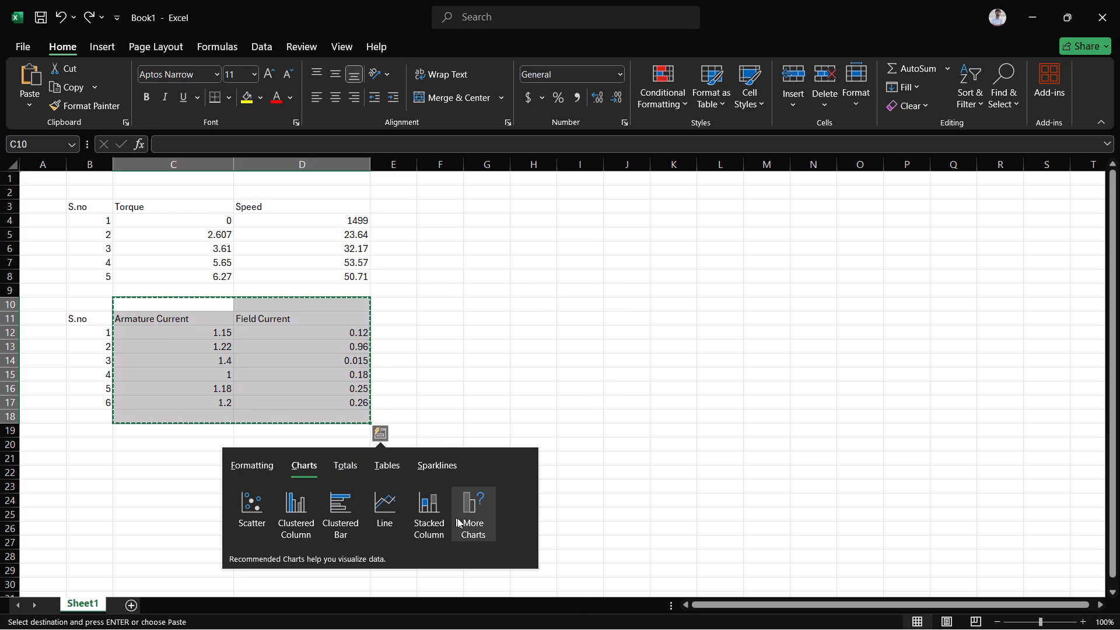
left_click(459, 518)
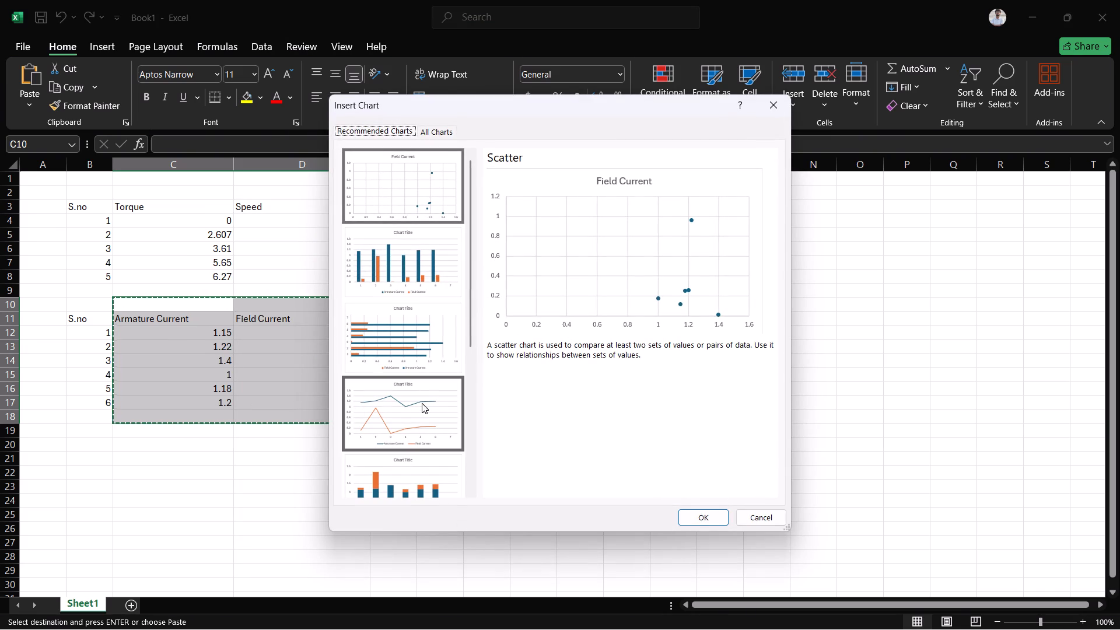
scroll(404, 331, "down", 2)
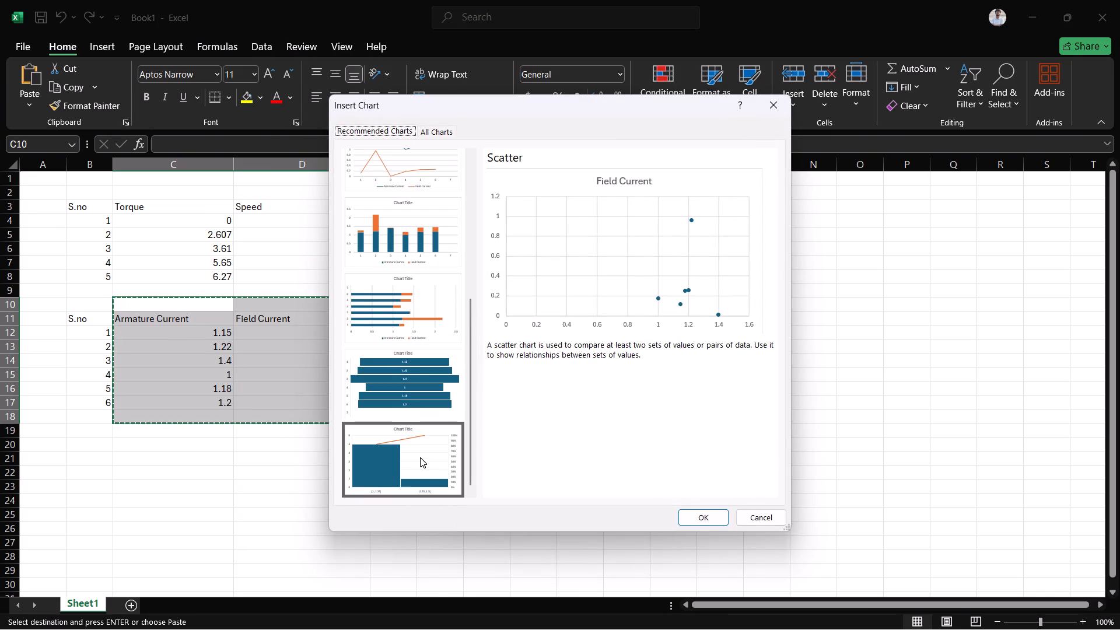
Examine Templates, the recent Scatter and Line charts, and the Column, Line and Pie types, and leave without inserting a chart.
left_click(447, 135)
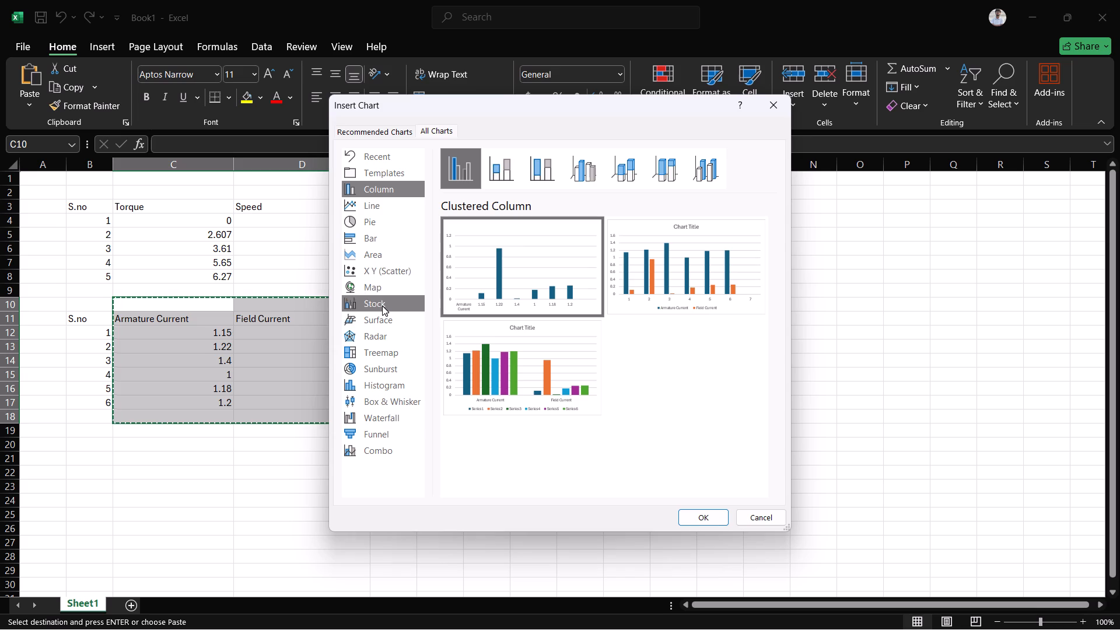
double_click(375, 178)
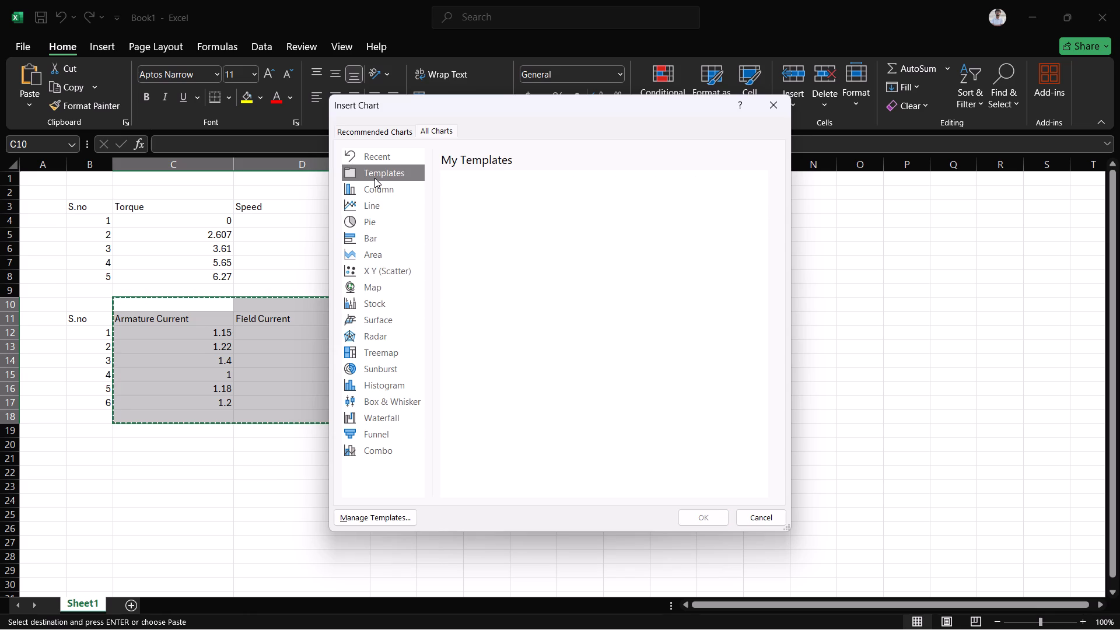
left_click(370, 156)
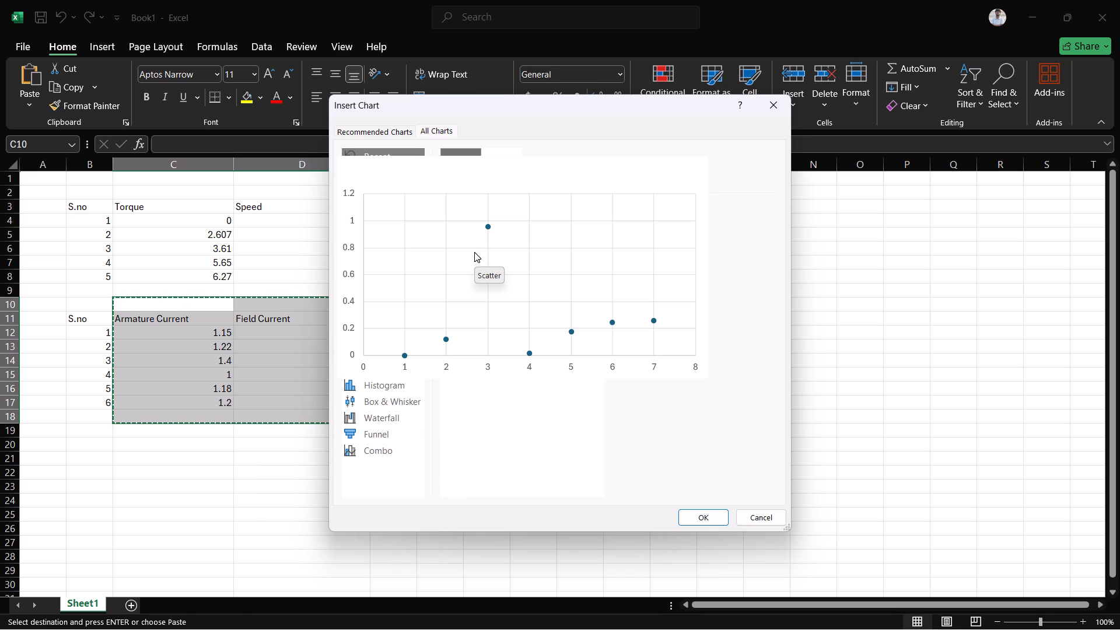
left_click(474, 252)
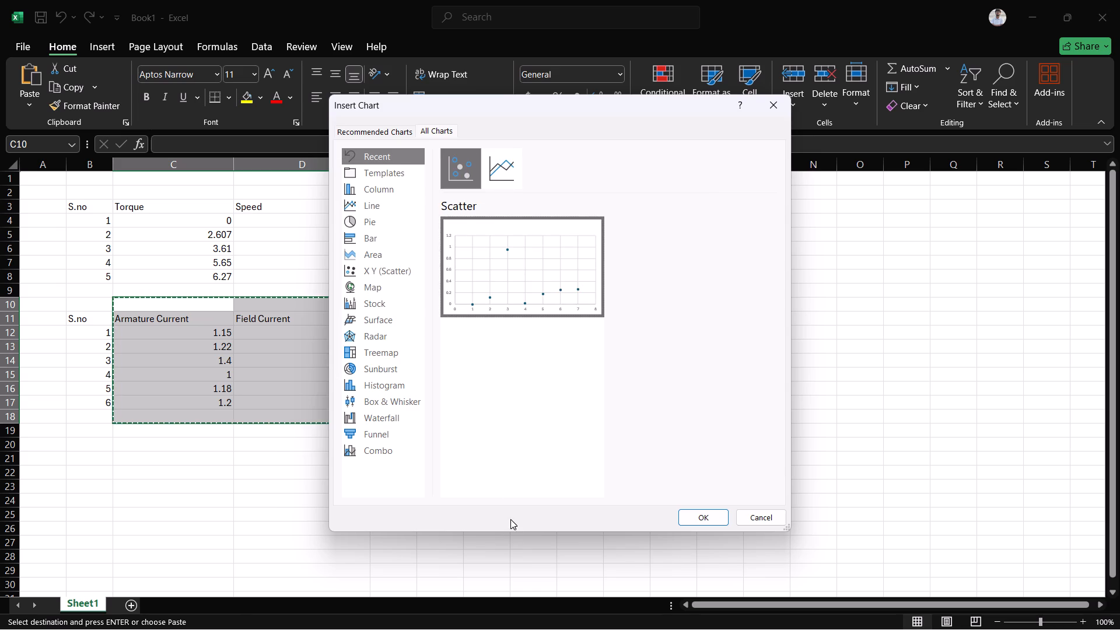
left_click(493, 171)
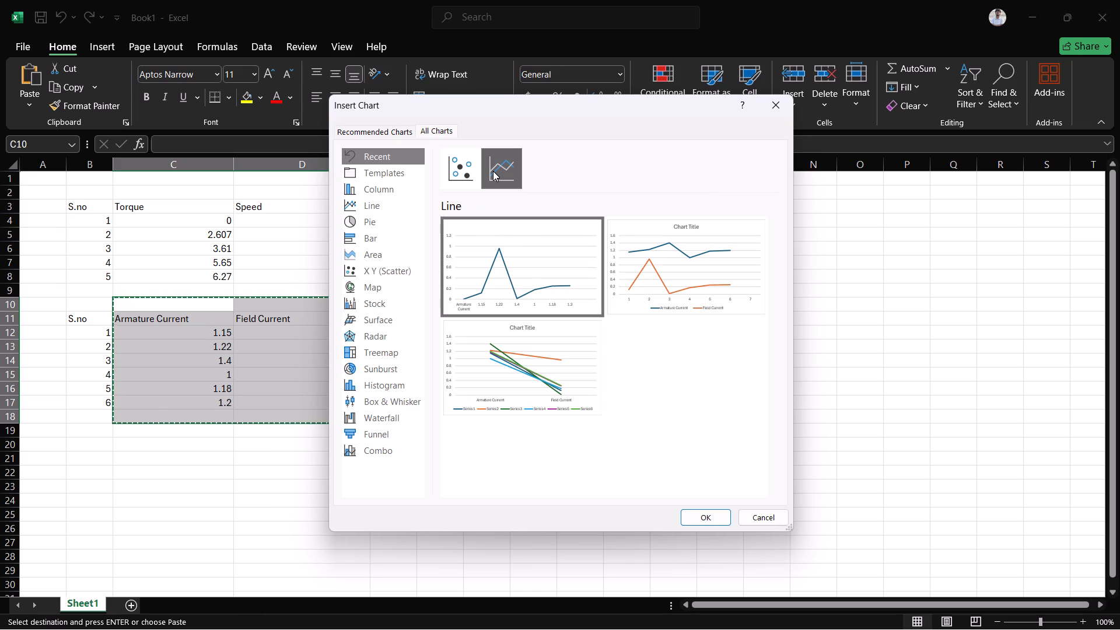
left_click(468, 159)
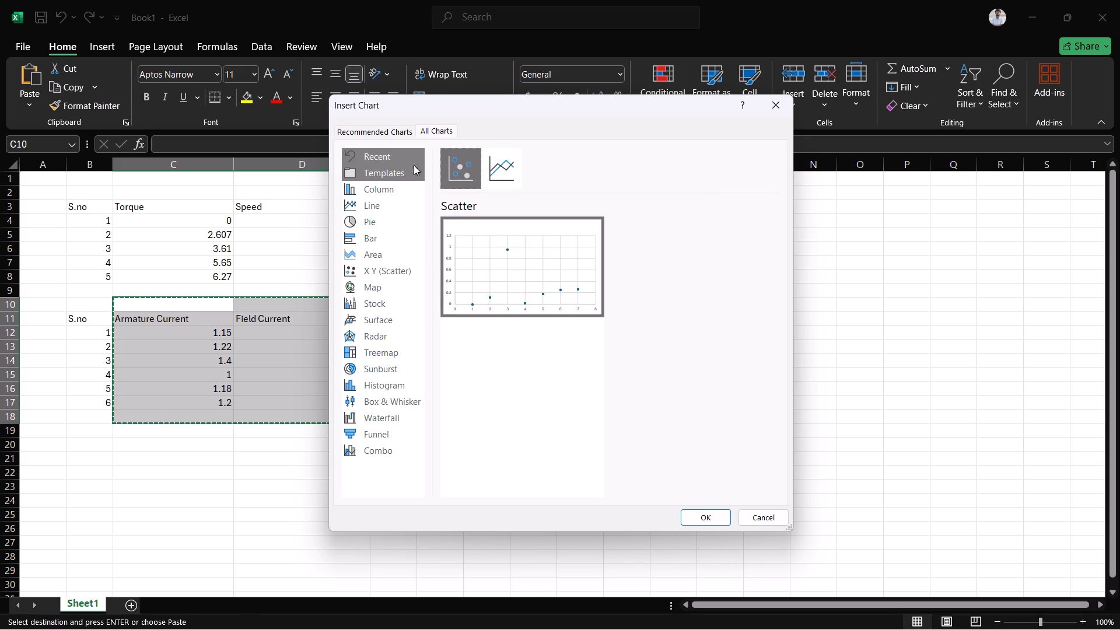
left_click(398, 166)
left_click(397, 187)
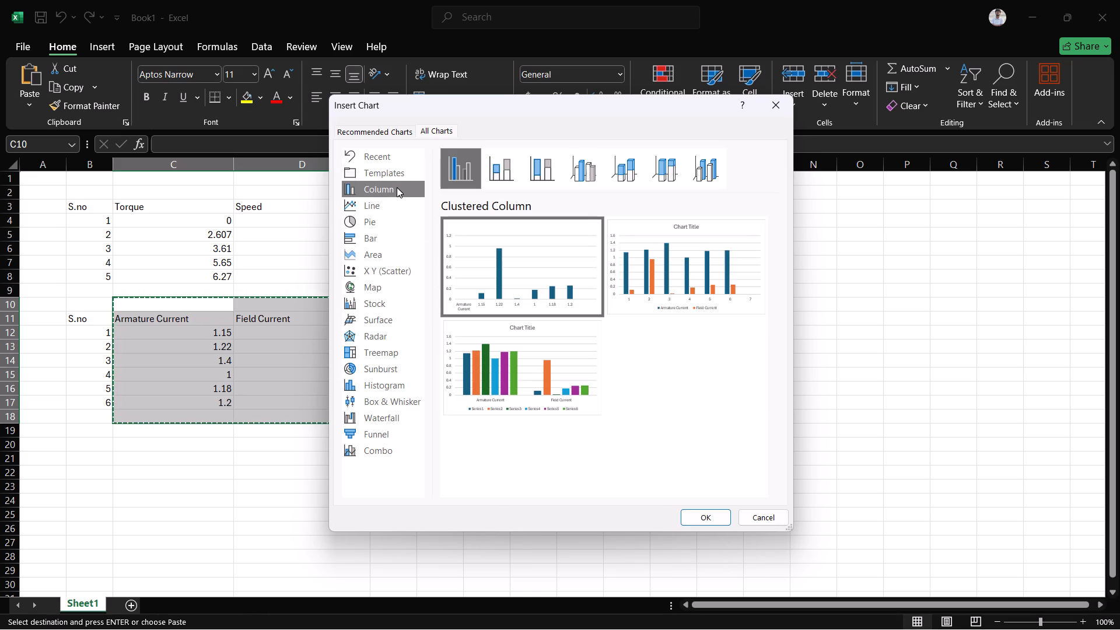
left_click(388, 199)
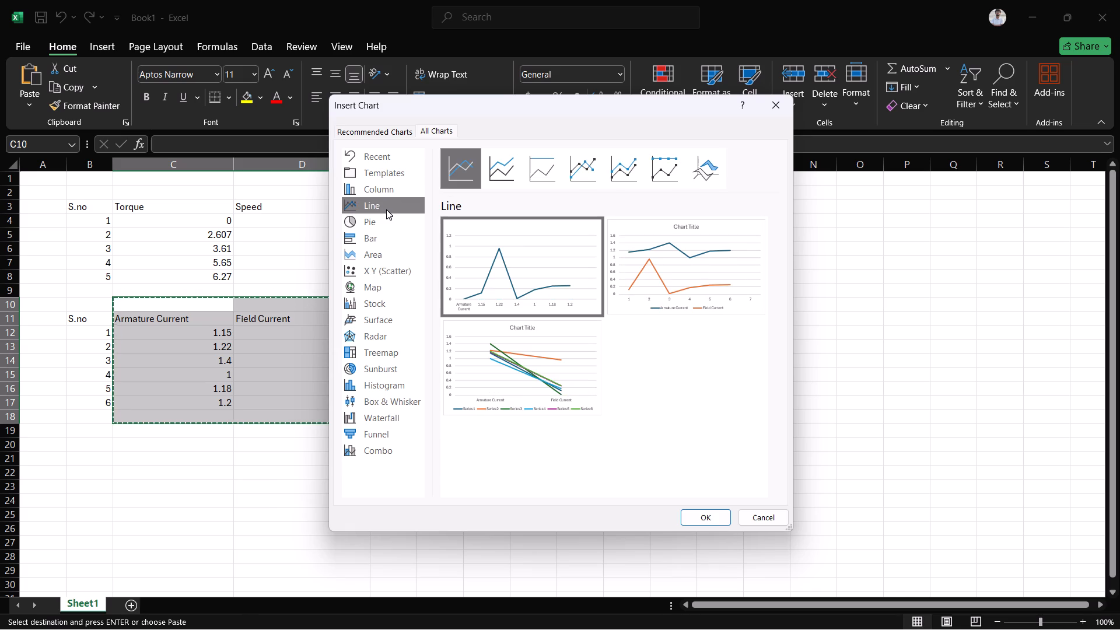
left_click(386, 209)
left_click(385, 215)
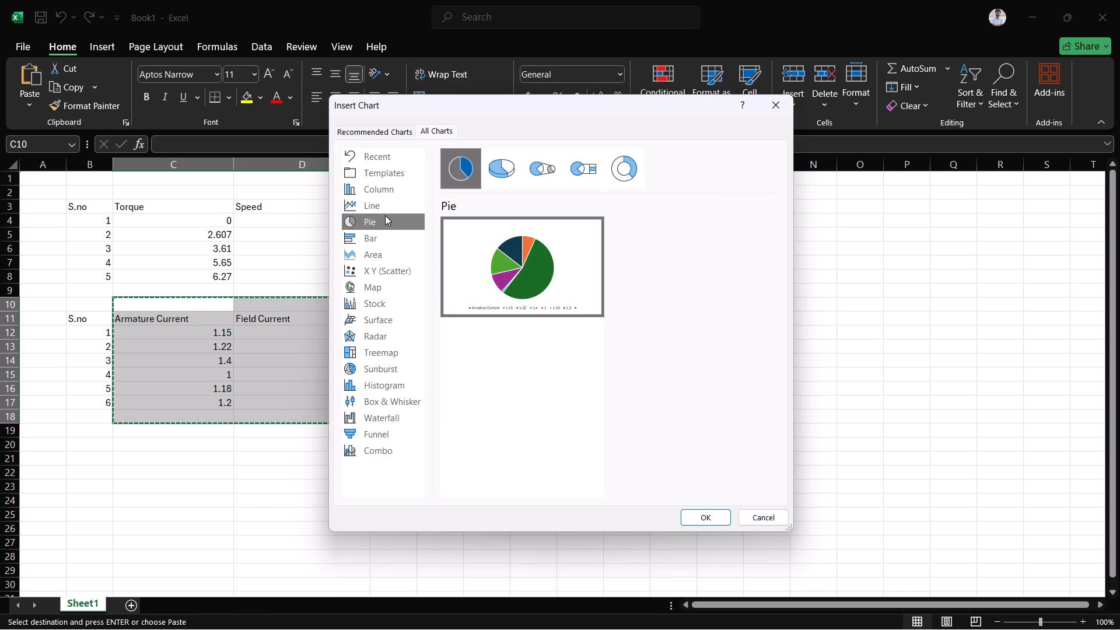
left_click(763, 511)
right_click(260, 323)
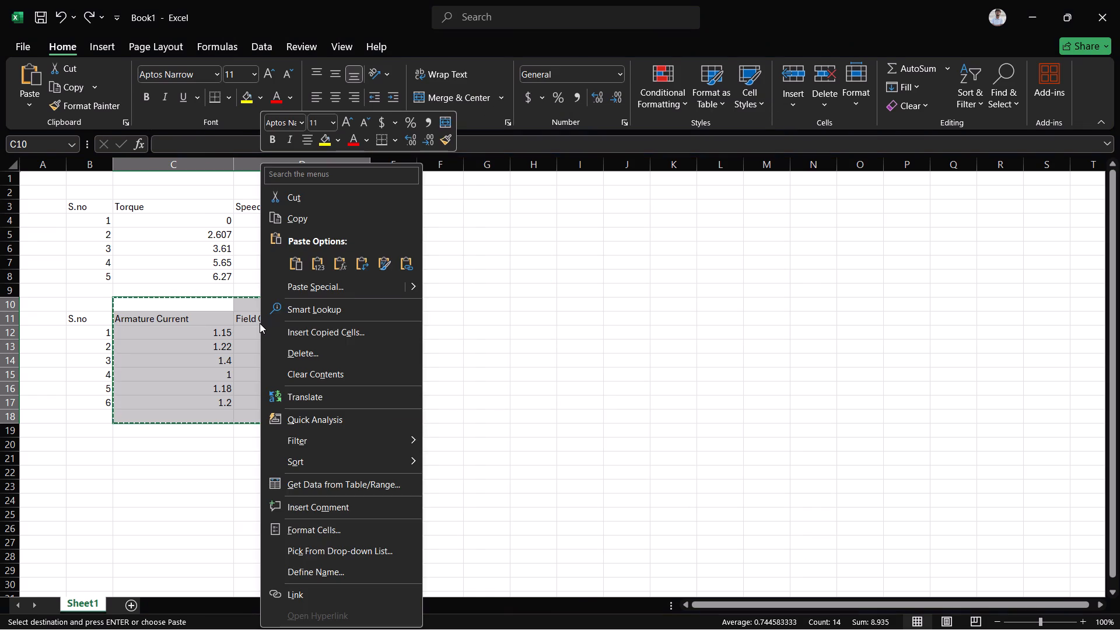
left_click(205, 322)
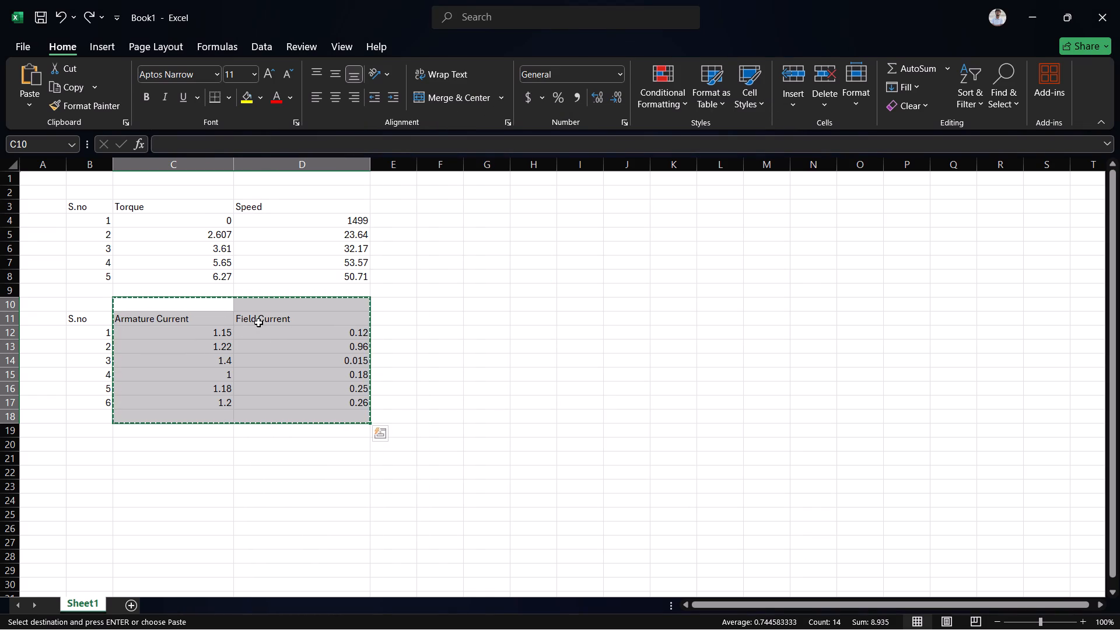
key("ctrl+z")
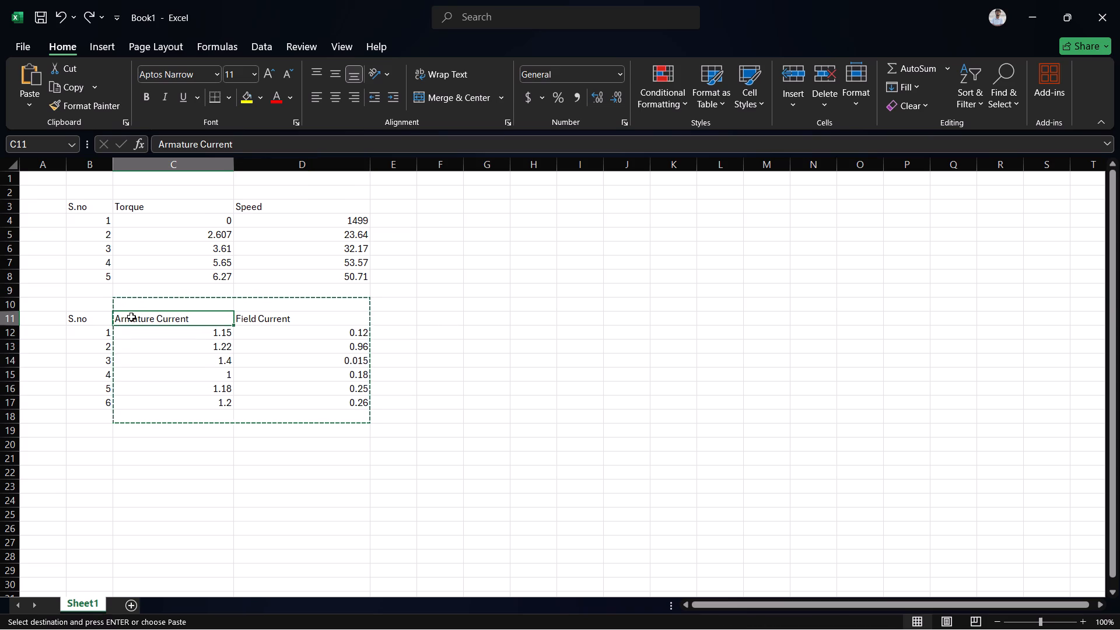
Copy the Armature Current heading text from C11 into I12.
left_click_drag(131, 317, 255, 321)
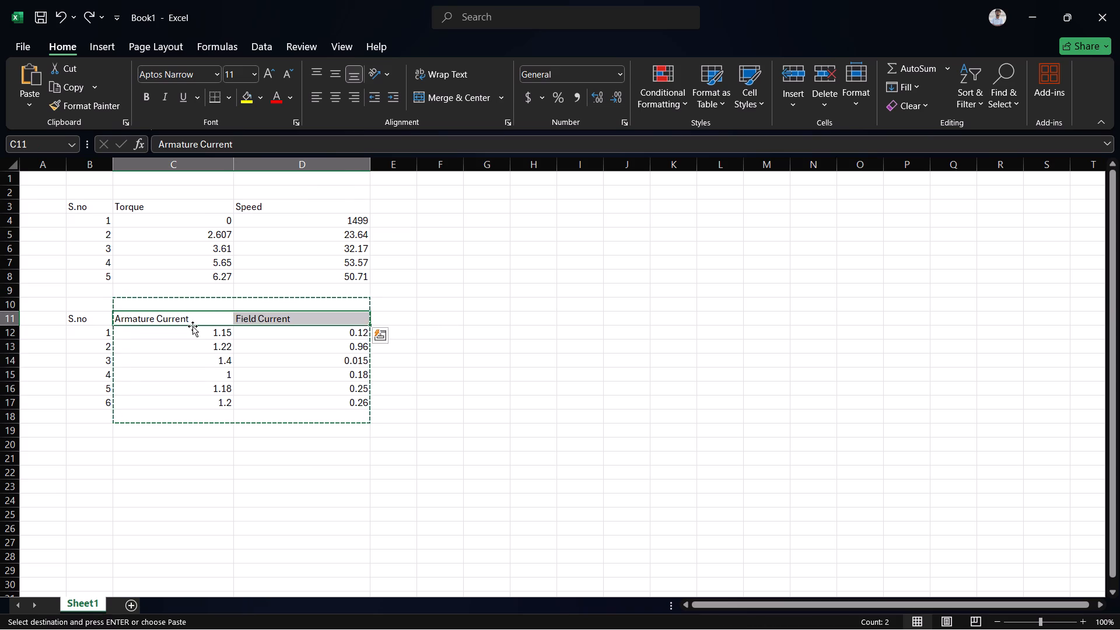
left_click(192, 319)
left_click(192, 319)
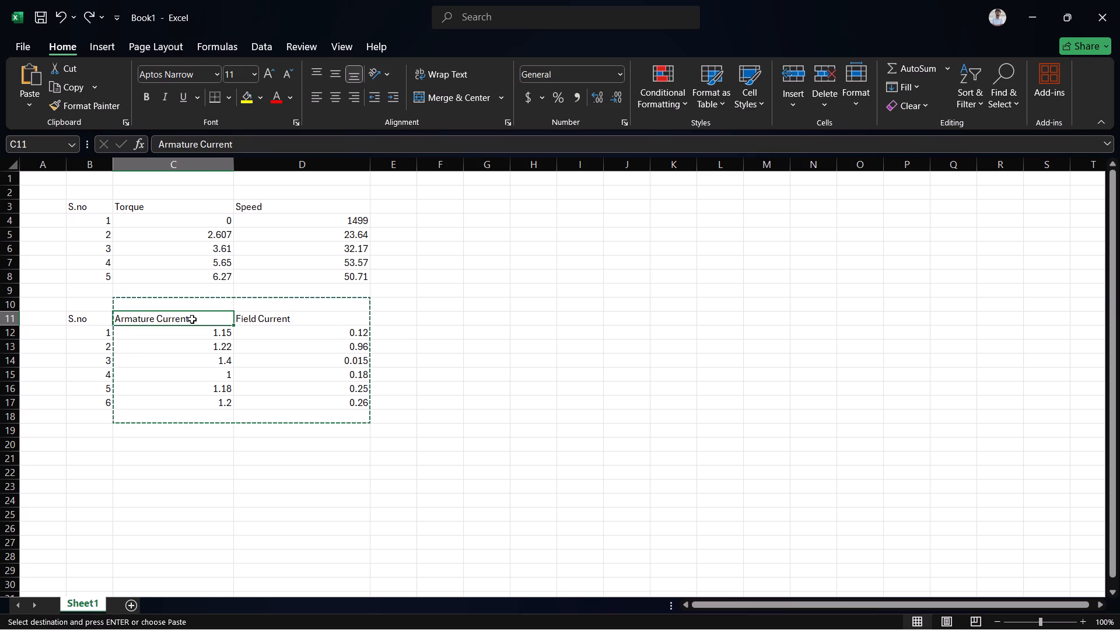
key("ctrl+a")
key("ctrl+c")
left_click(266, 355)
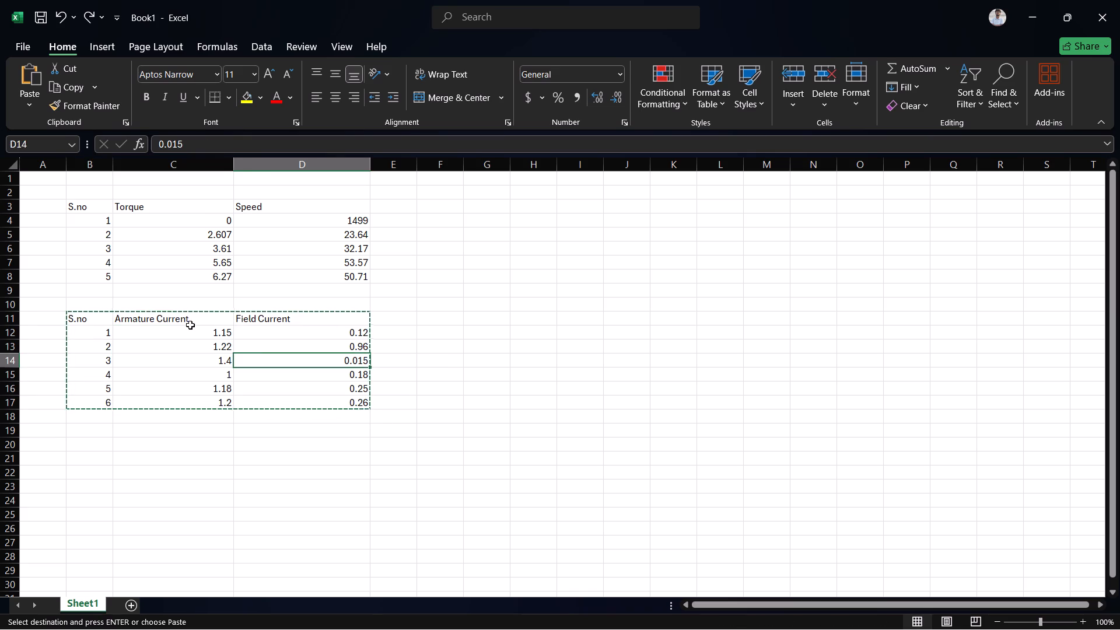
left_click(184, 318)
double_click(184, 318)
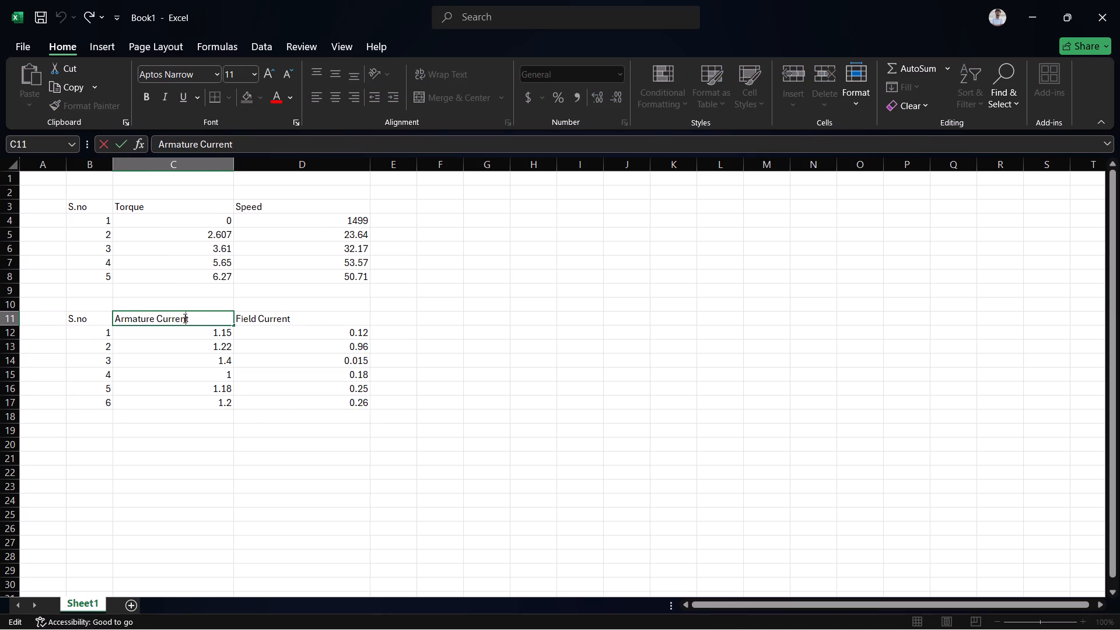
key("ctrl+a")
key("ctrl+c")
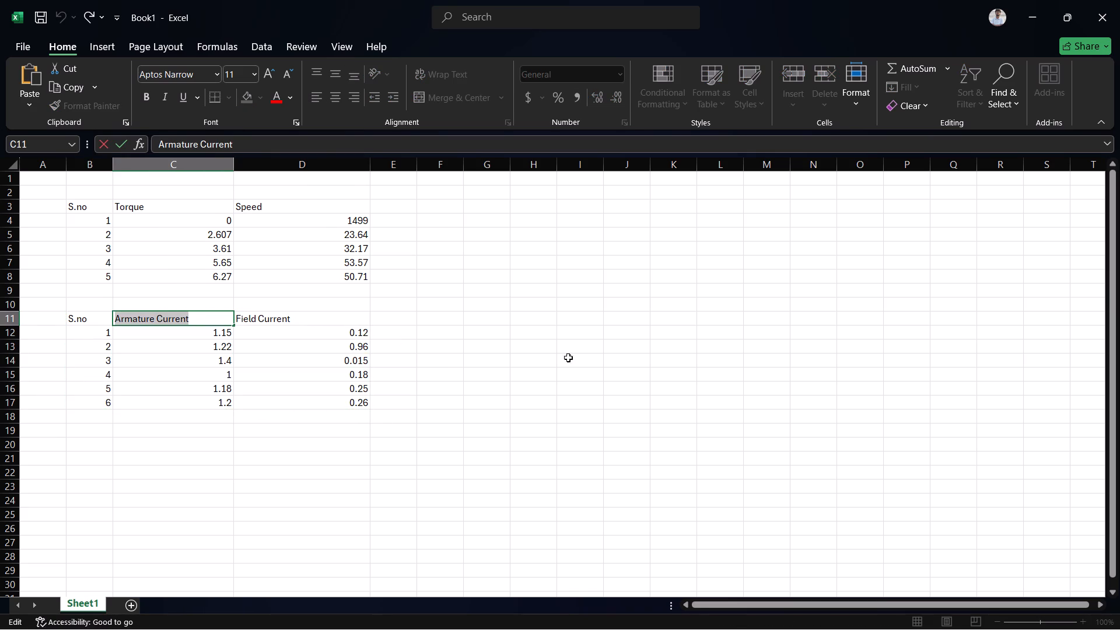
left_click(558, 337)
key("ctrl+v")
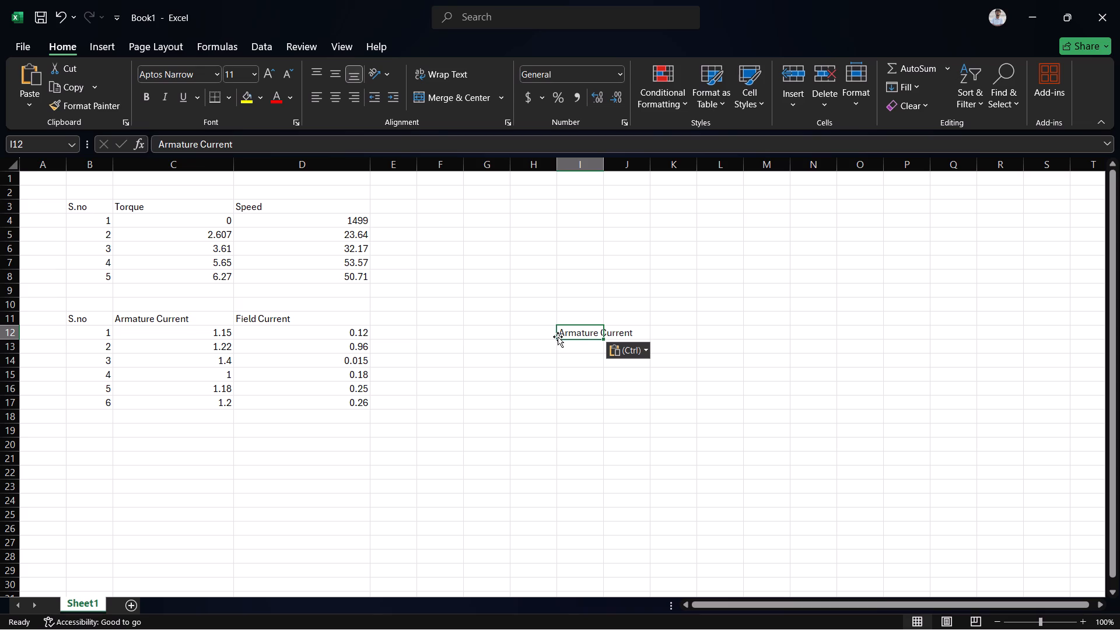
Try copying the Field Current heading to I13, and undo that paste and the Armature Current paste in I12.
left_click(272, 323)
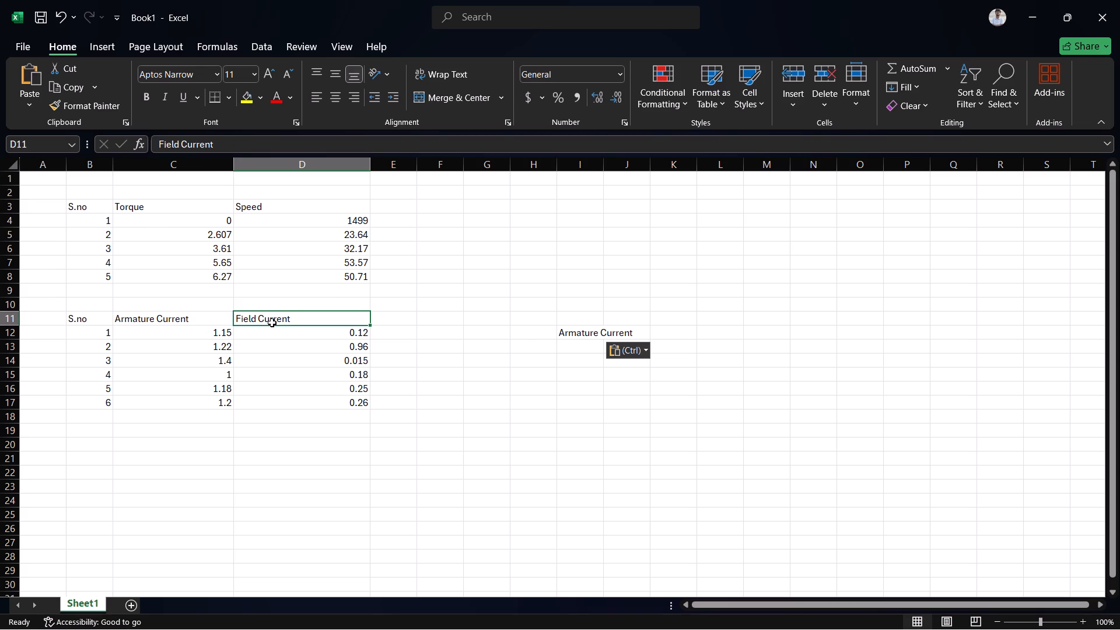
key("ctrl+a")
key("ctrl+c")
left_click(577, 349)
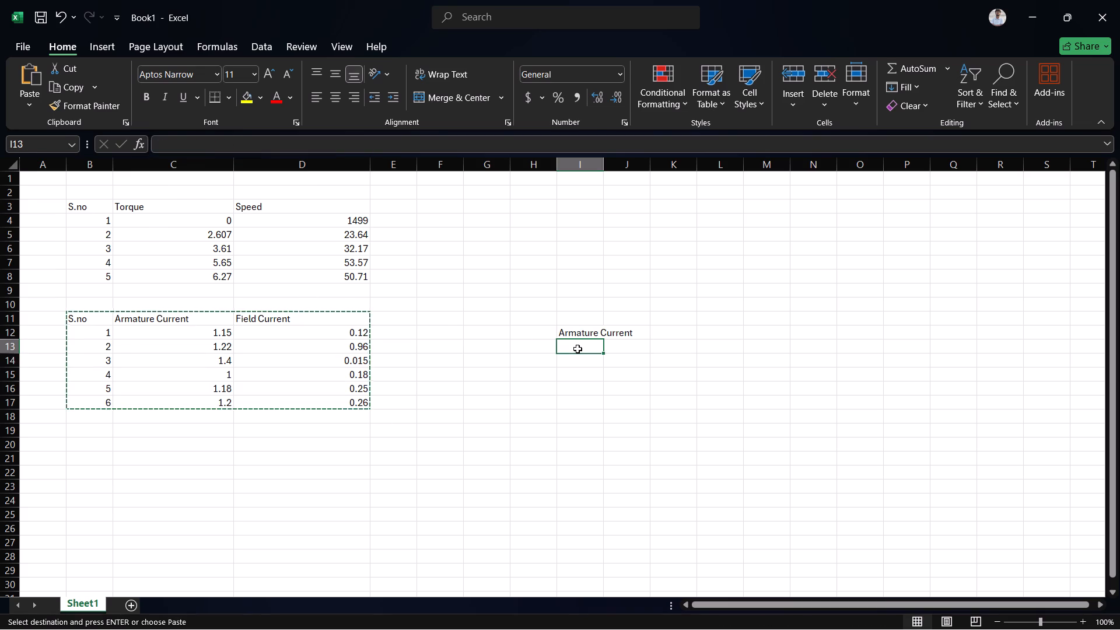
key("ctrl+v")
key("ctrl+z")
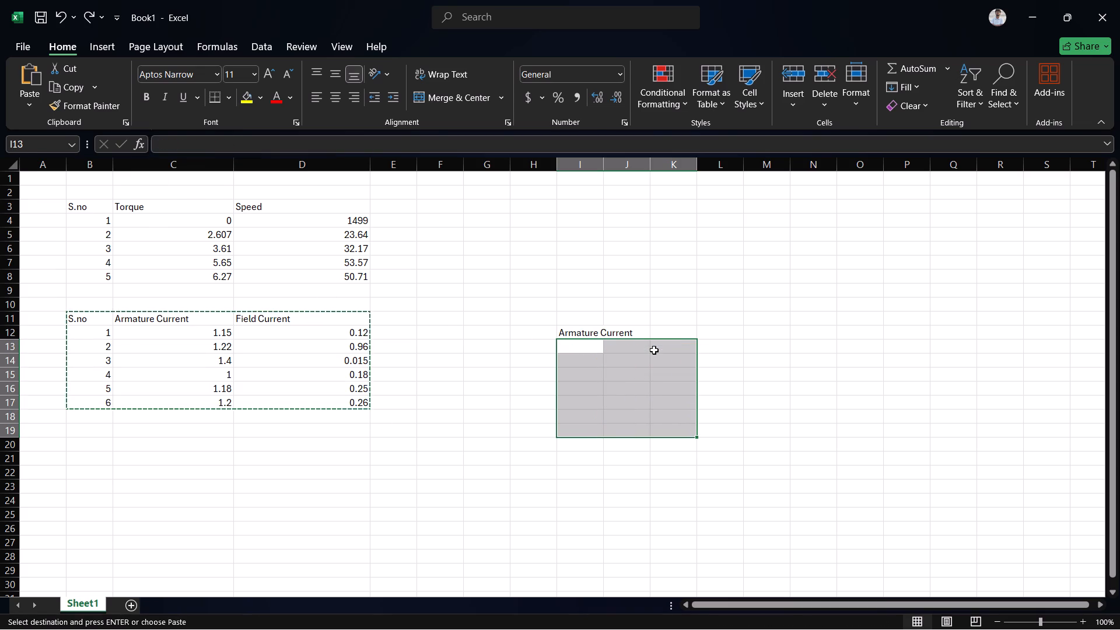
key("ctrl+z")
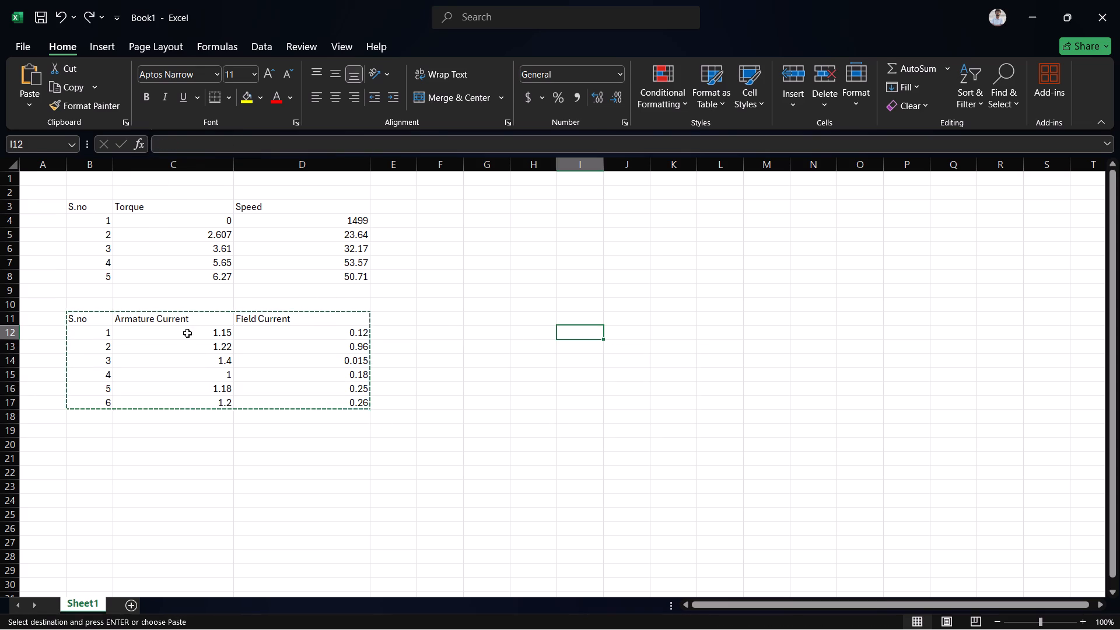
Copy the Armature Current and Field Current headings into H12 and H13 as row labels, widening column H to fit.
left_click(148, 319)
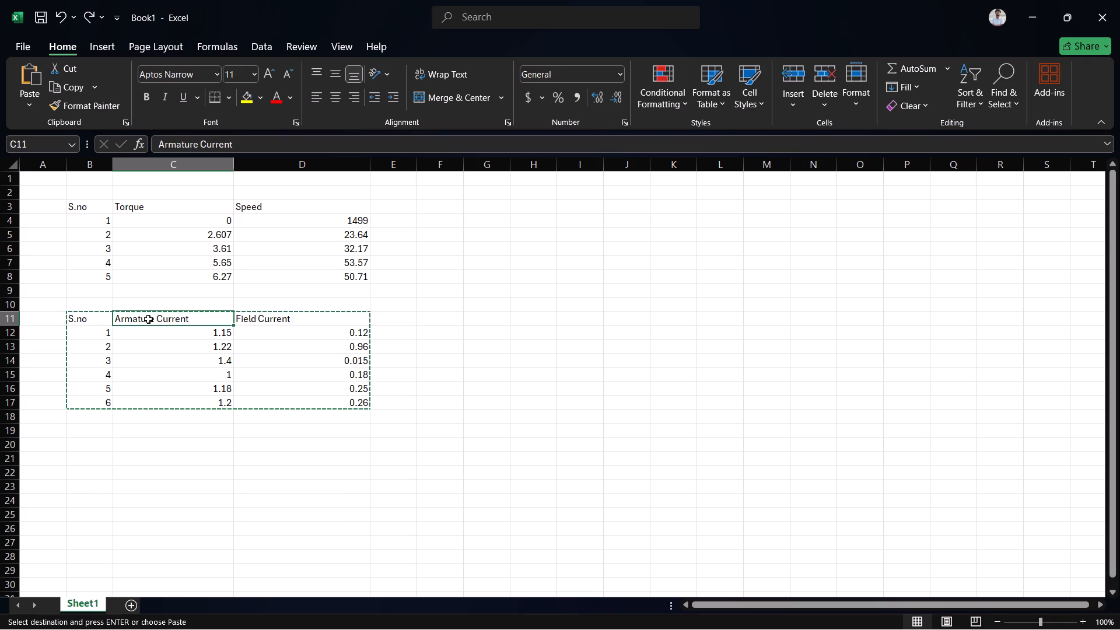
double_click(148, 319)
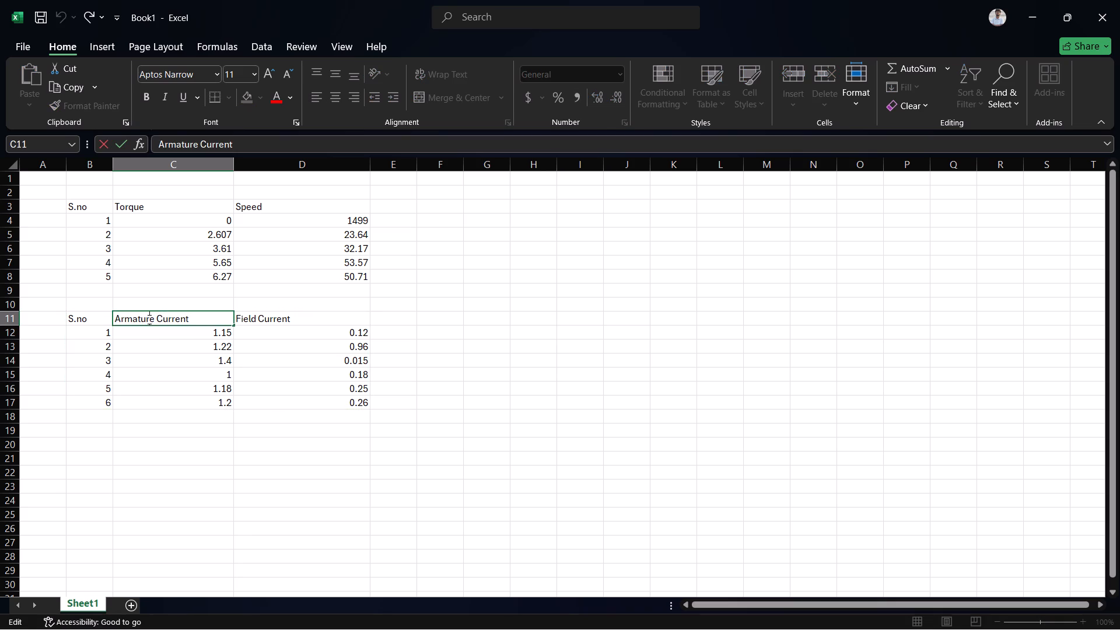
key("ctrl+a")
key("ctrl+c")
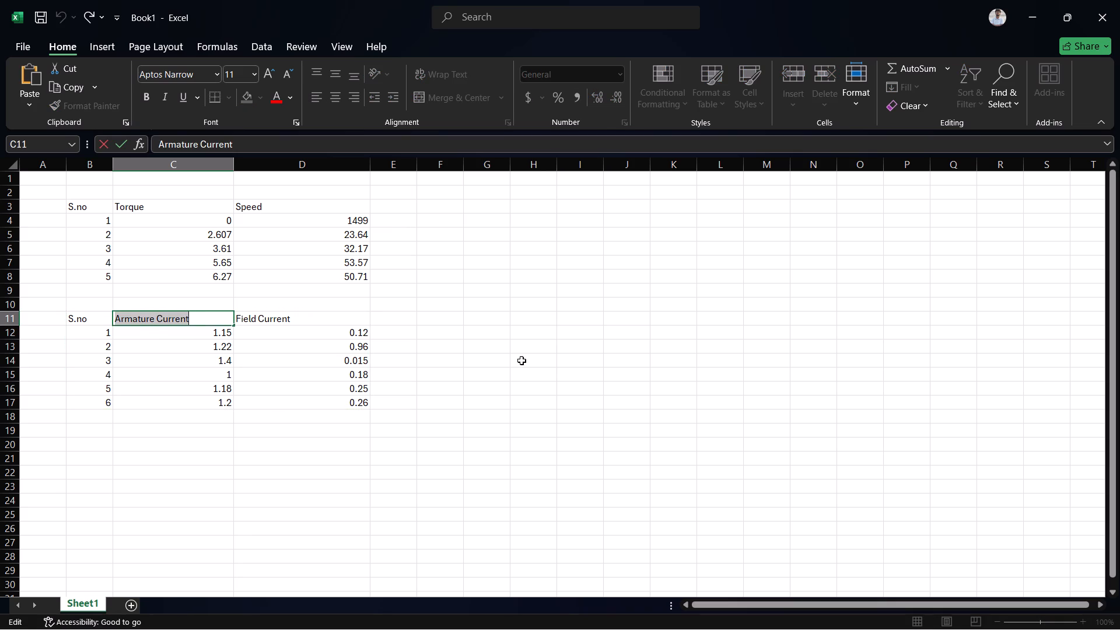
left_click(542, 332)
key("ctrl+v")
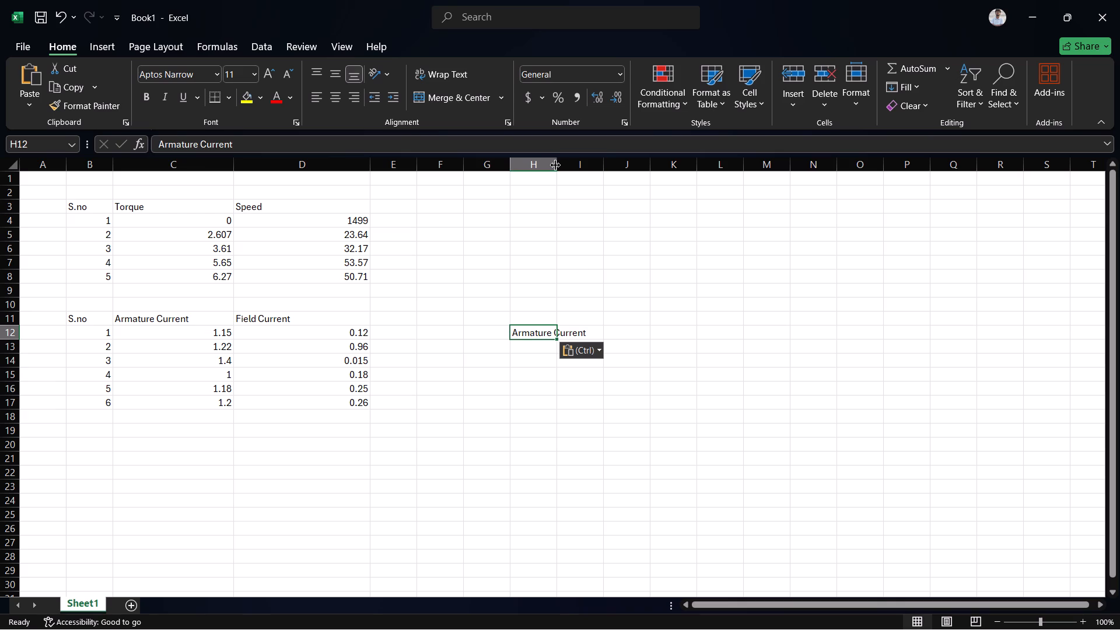
left_click_drag(555, 165, 646, 168)
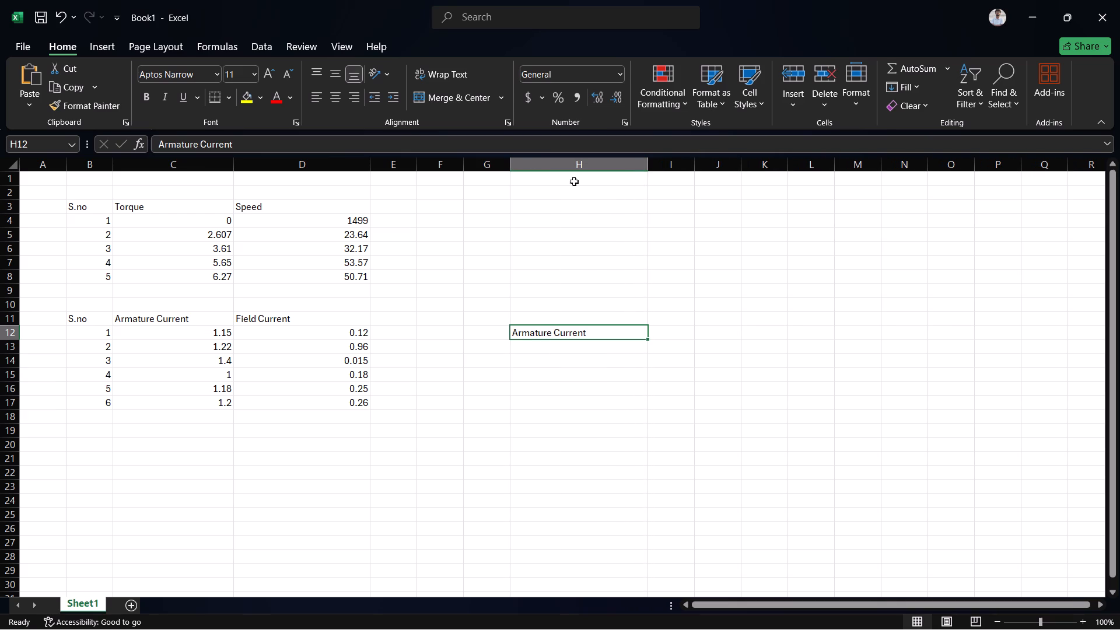
left_click(276, 318)
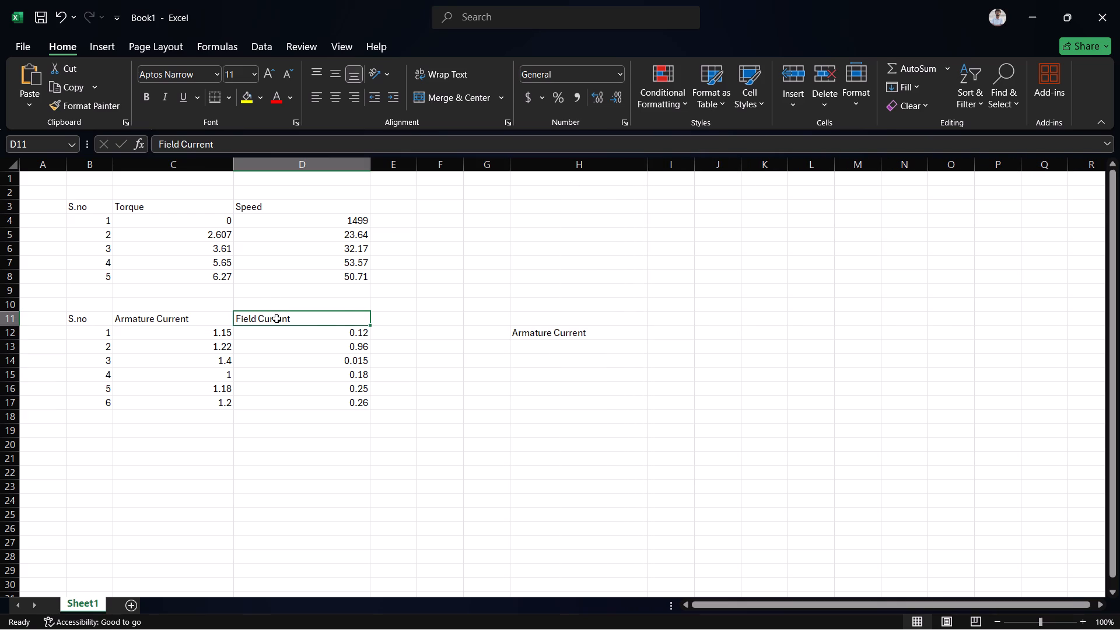
key("ctrl+c")
left_click(525, 348)
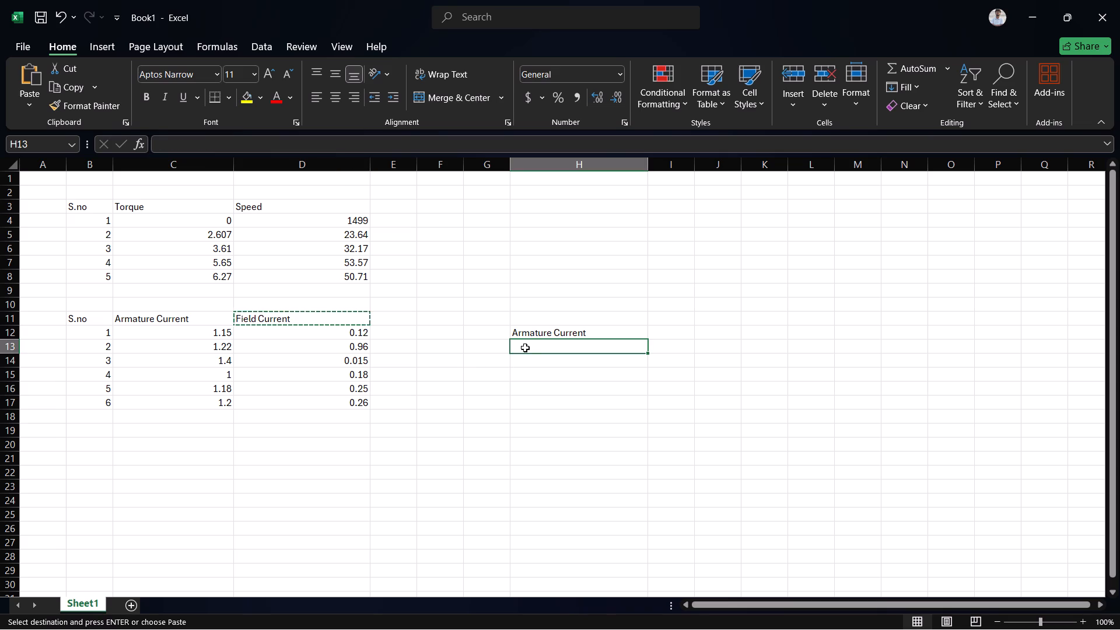
key("ctrl+v")
Copy the first armature current reading, 1.15, into I12 beside the Armature Current label.
left_click(669, 331)
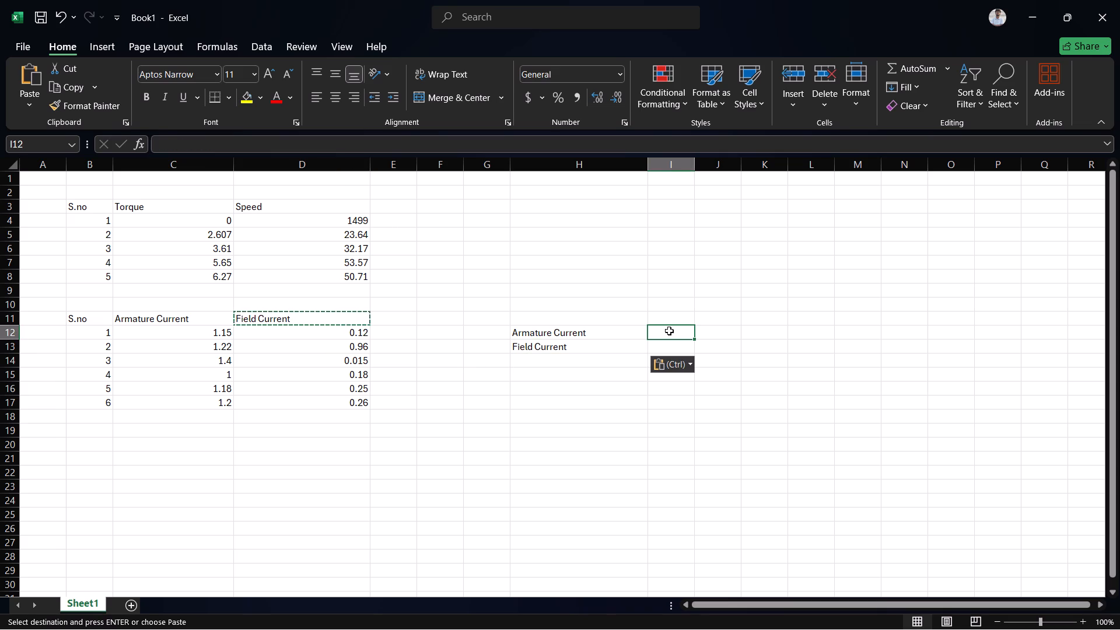
left_click(208, 335)
key("ctrl+c")
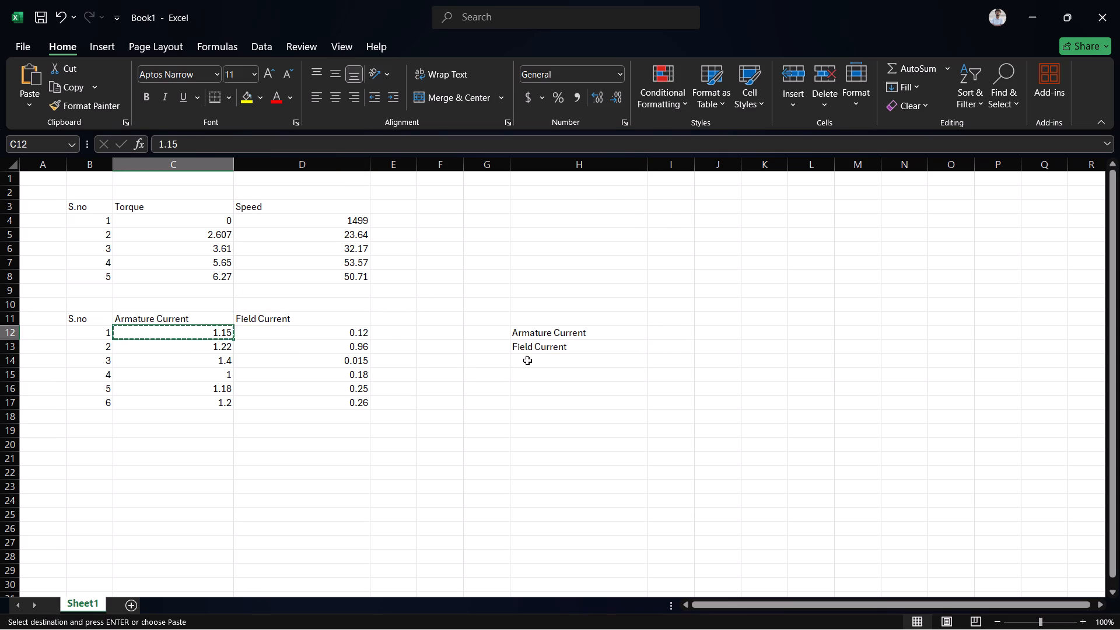
left_click(667, 335)
key("ctrl+v")
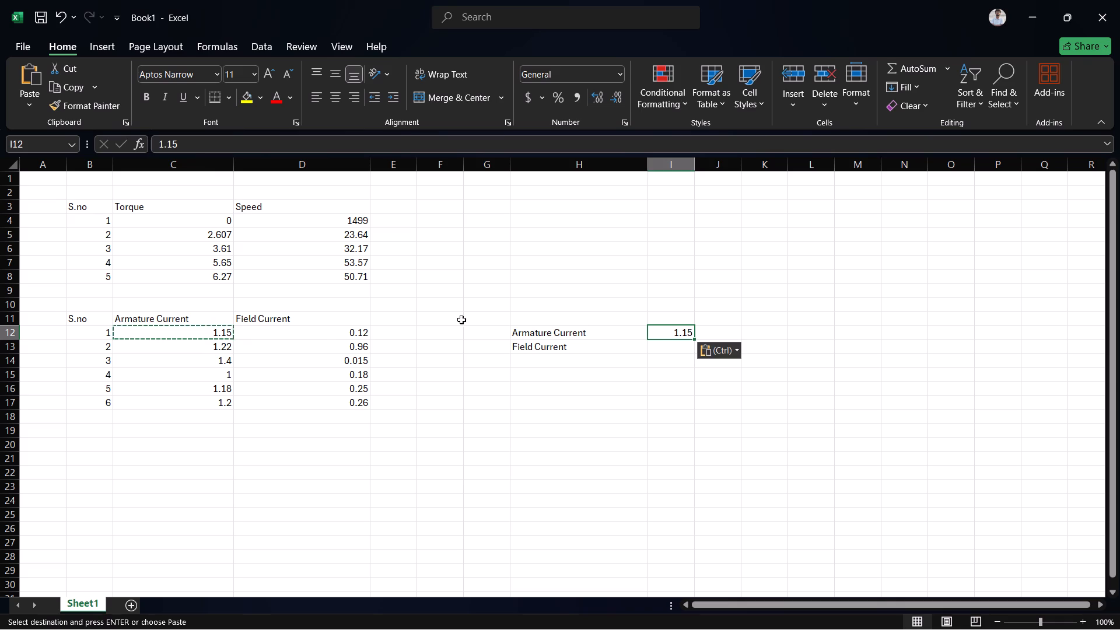
Paste the copied 1.15 into D12 of the Field Current column and into I13 beside the Field Current label.
left_click(321, 330)
key("ctrl+v")
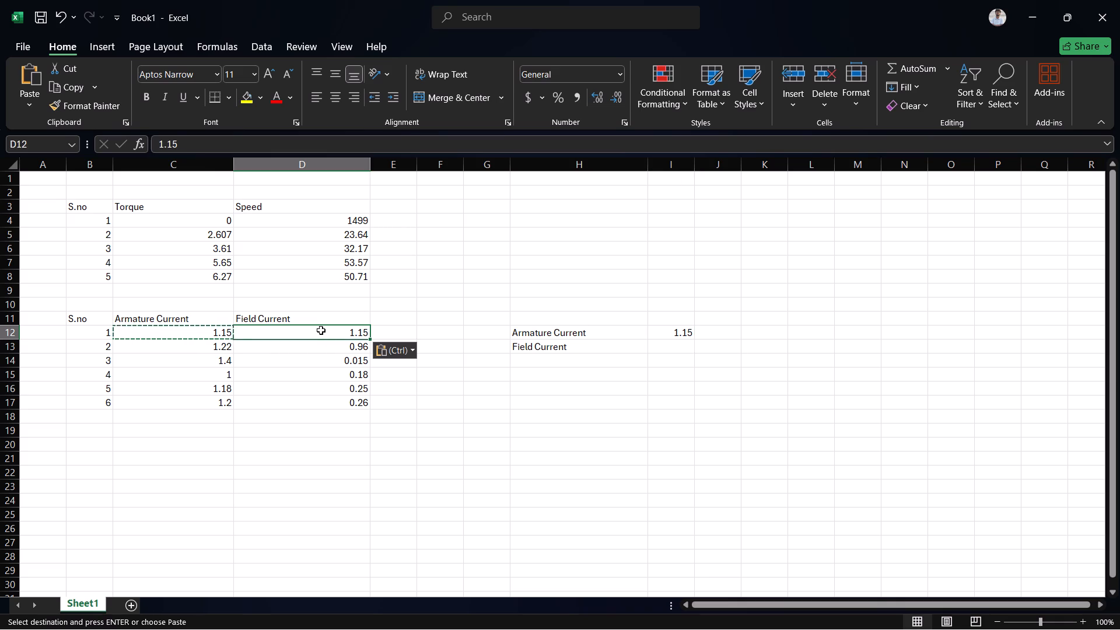
left_click(670, 346)
key("ctrl+v")
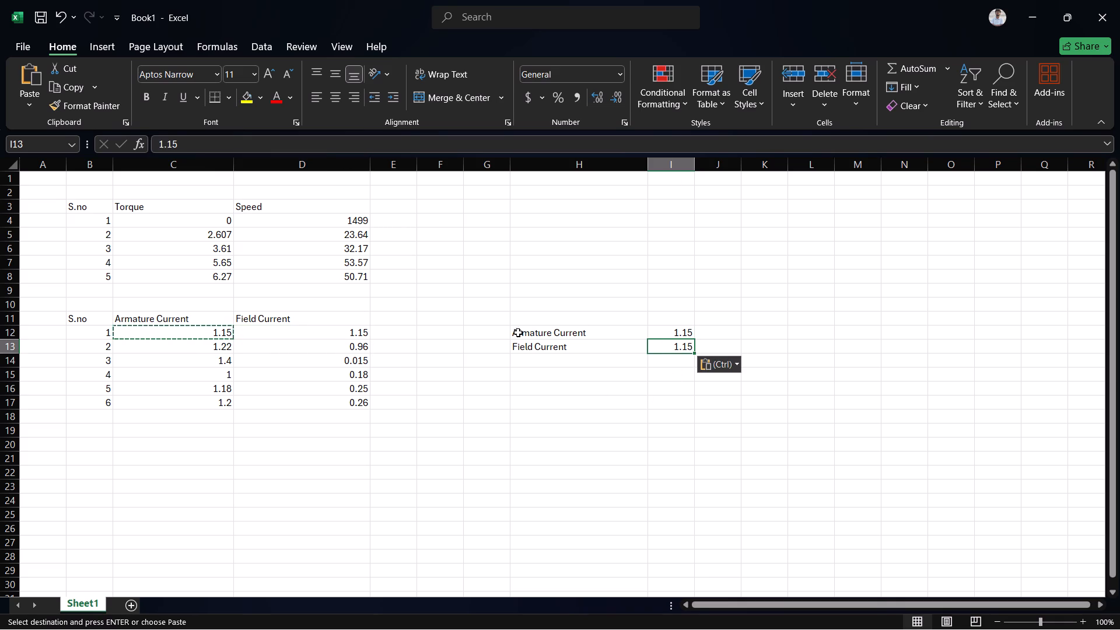
Copy the second and third armature current readings, 1.22 and 1.4, into J12 and K12.
left_click(216, 349)
left_click(216, 349)
key("ctrl+c")
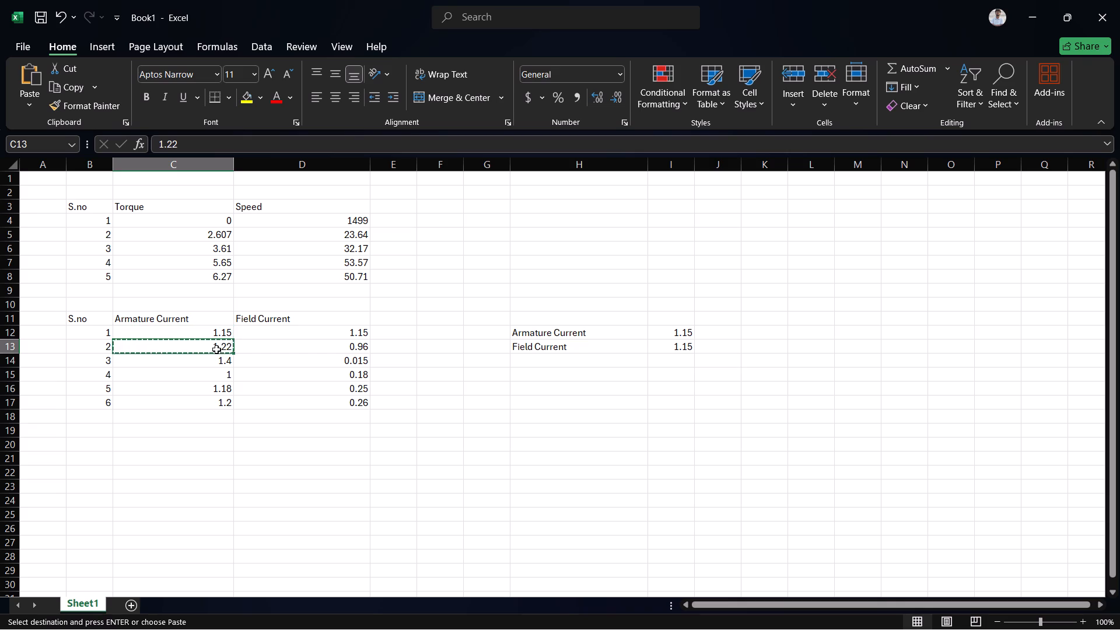
left_click(708, 335)
key("ctrl+v")
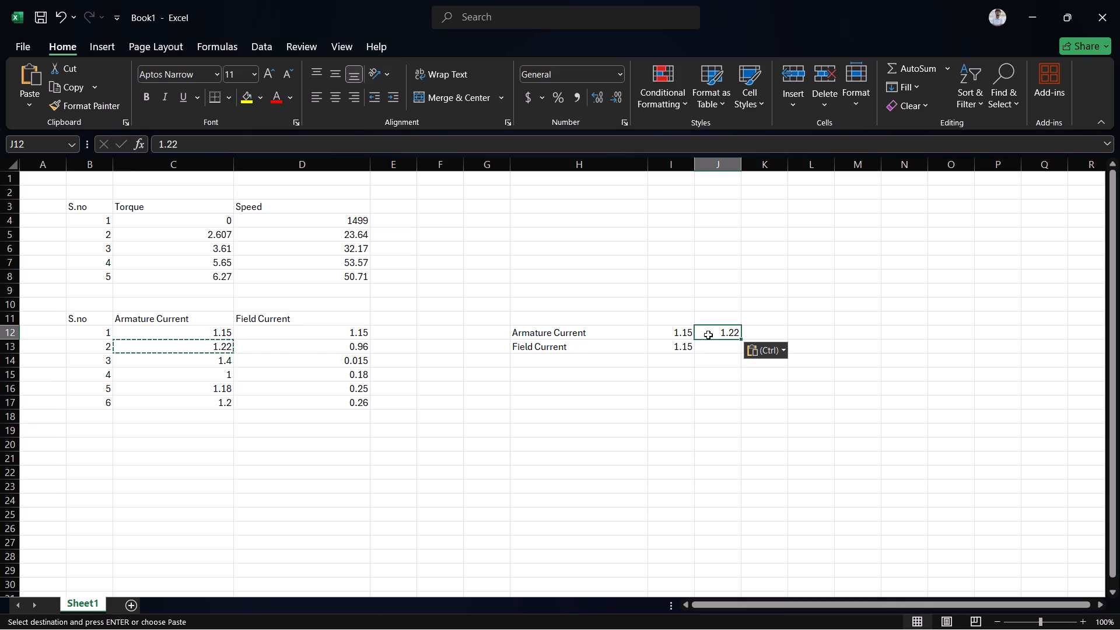
left_click(226, 360)
key("ctrl+c")
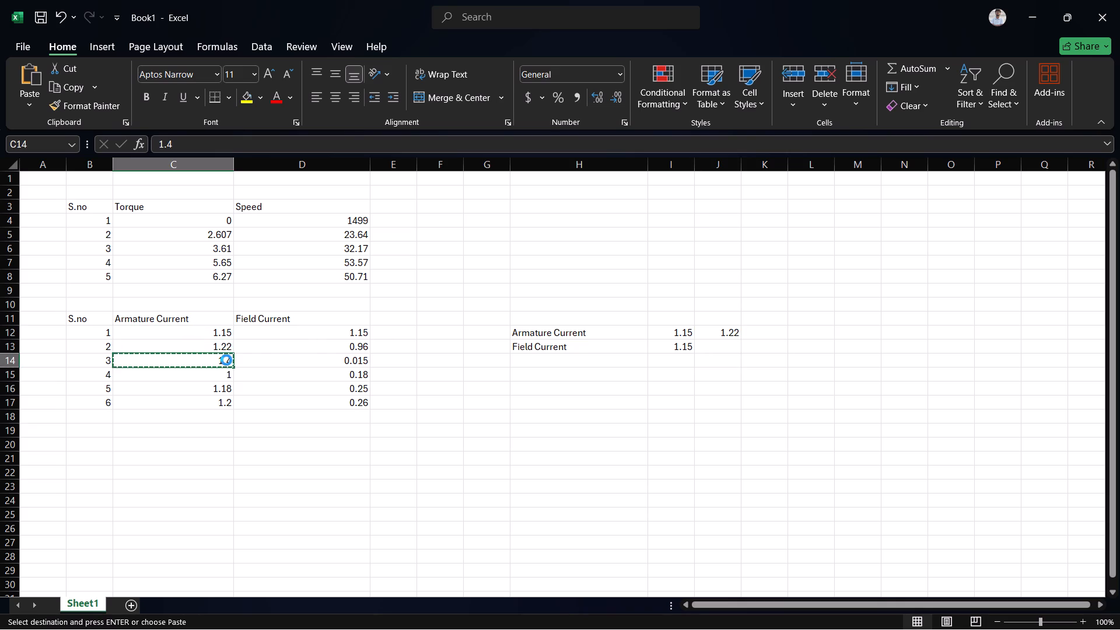
left_click(773, 329)
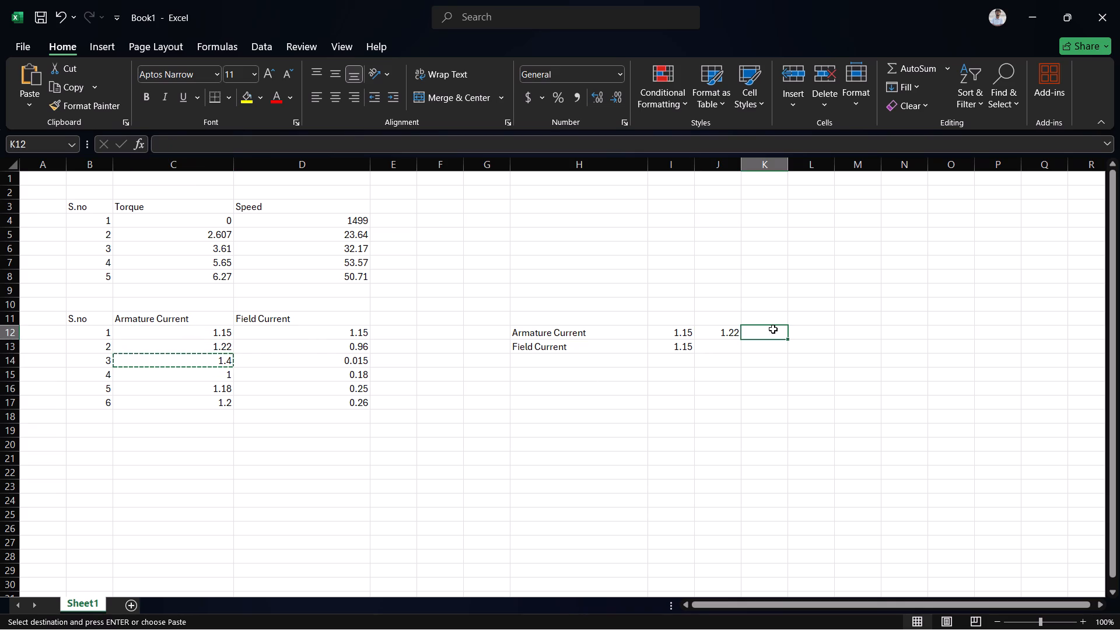
key("ctrl+v")
Copy the fourth and fifth armature current readings, 1 and 1.18, into L12 and M12.
left_click(204, 380)
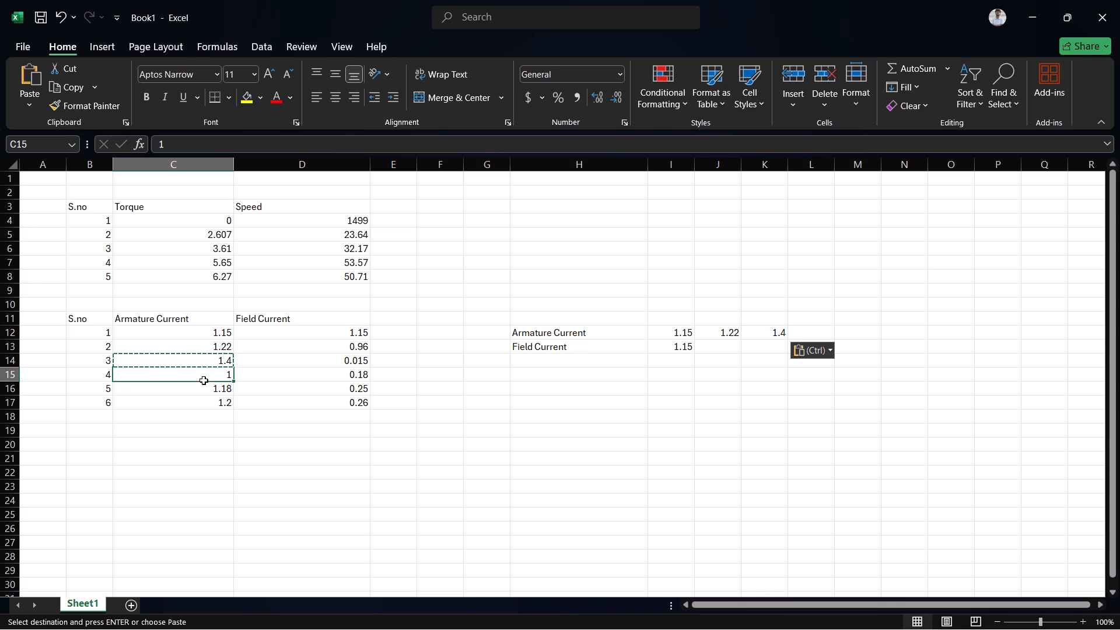
key("ctrl+c")
left_click(814, 331)
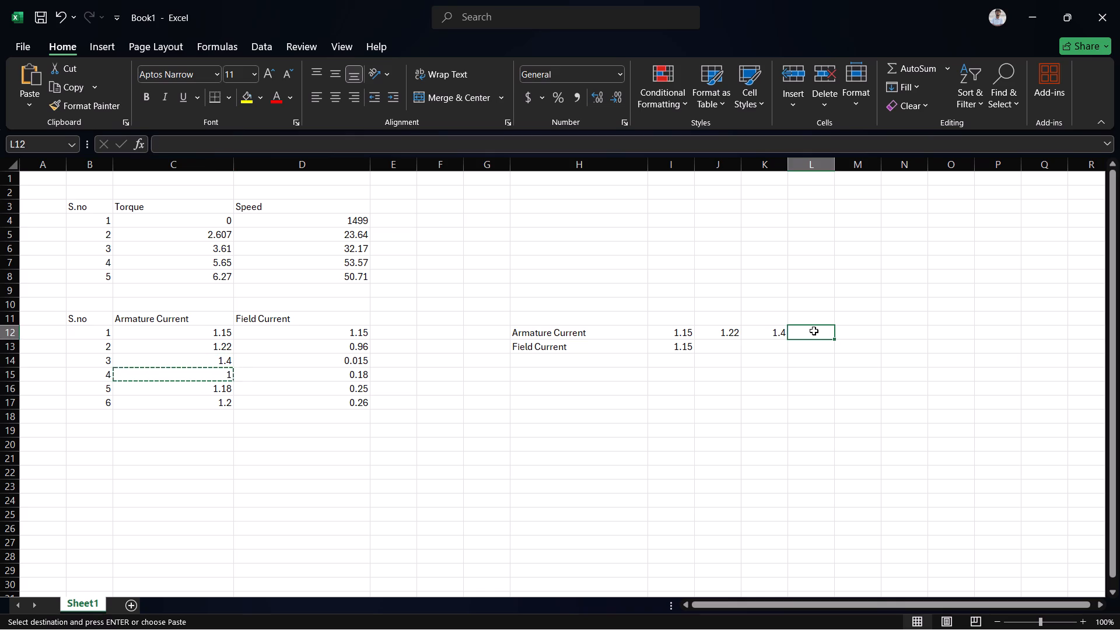
key("ctrl+v")
left_click(201, 386)
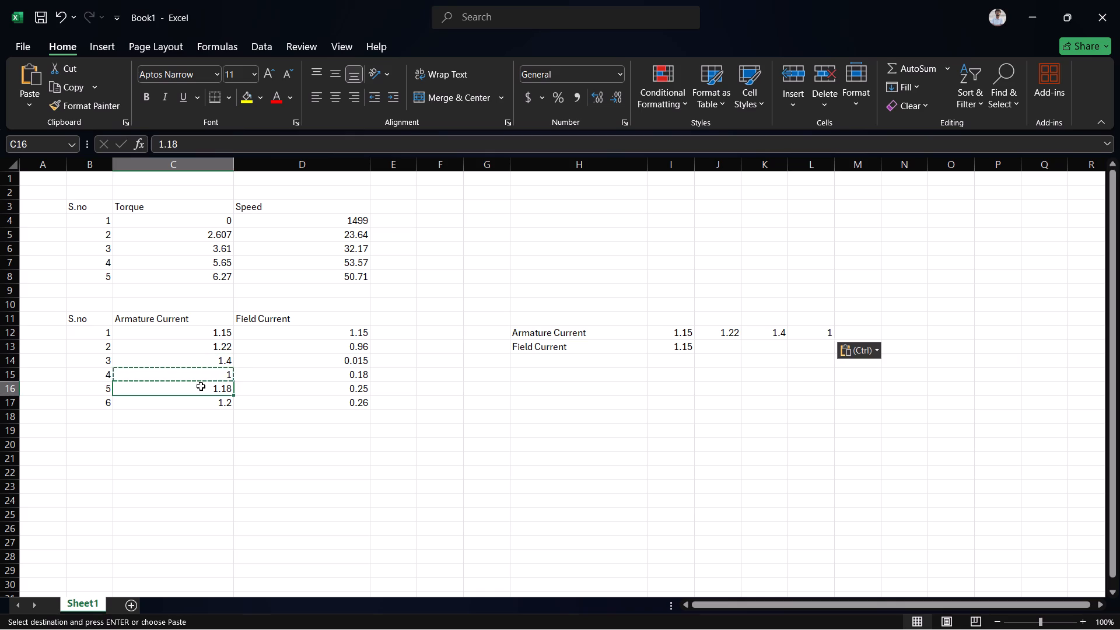
key("ctrl+c")
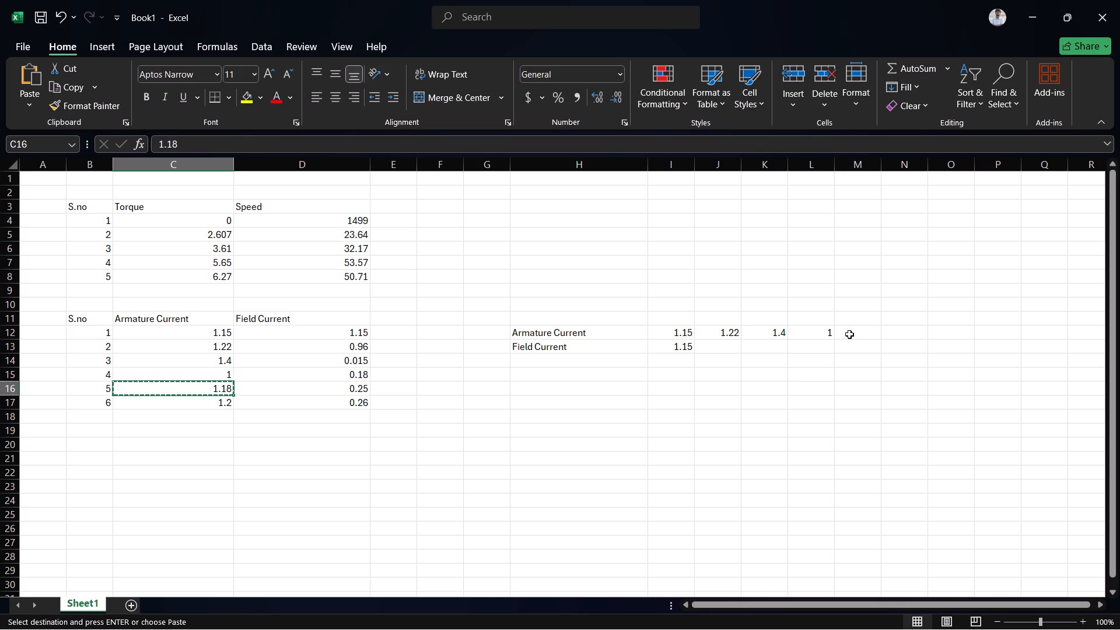
left_click(849, 334)
key("ctrl+v")
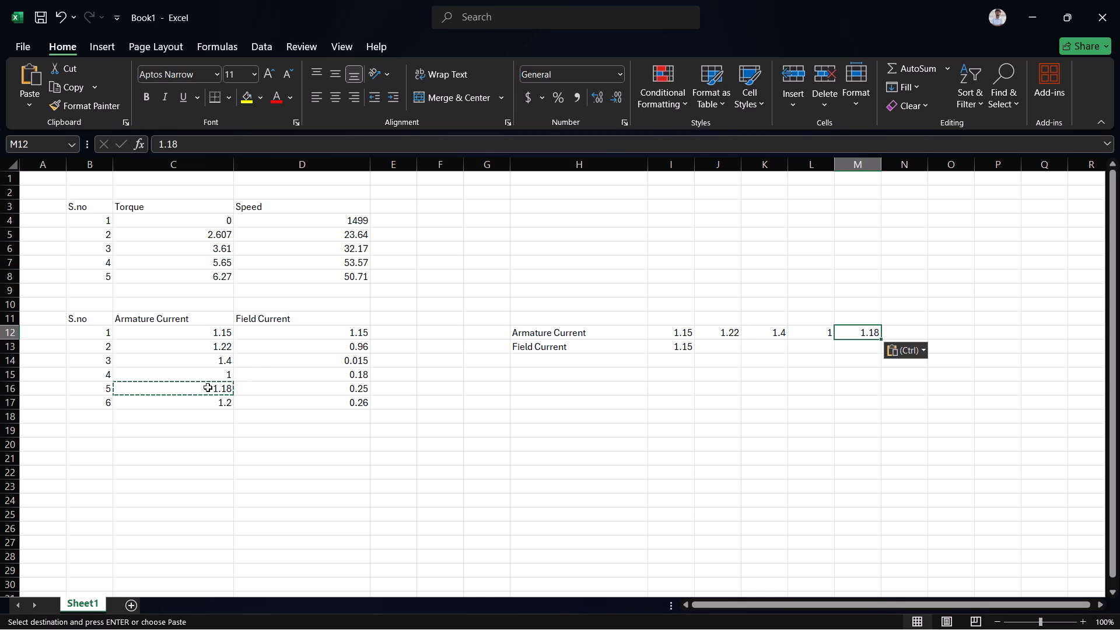
Copy the sixth armature current reading, 1.2, into N12 to complete the Armature Current row.
left_click(210, 402)
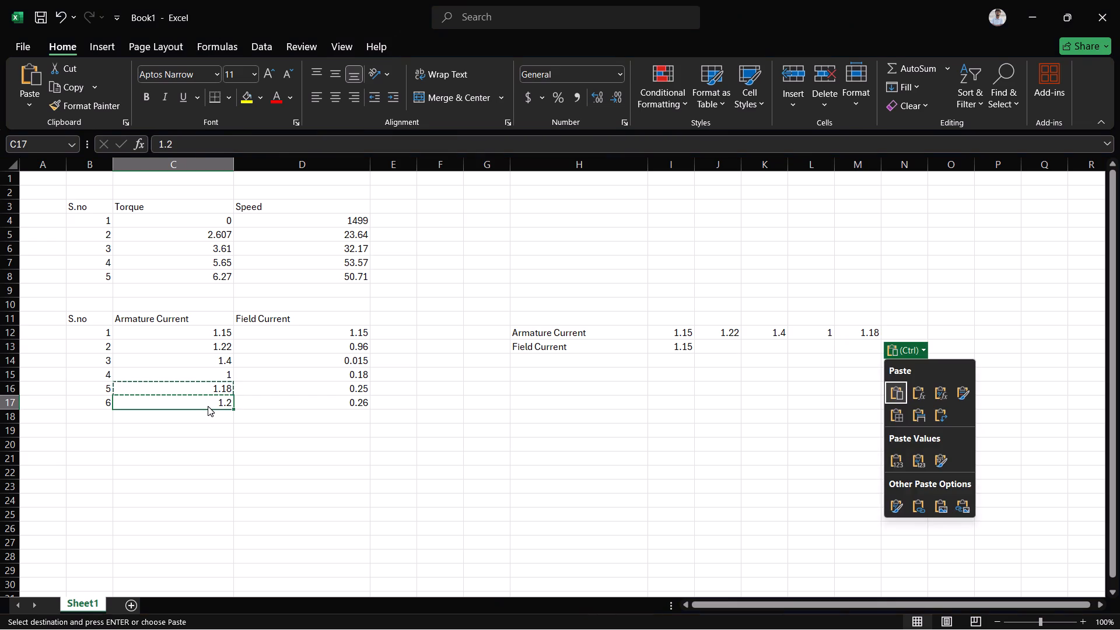
left_click(206, 400)
left_click(202, 404)
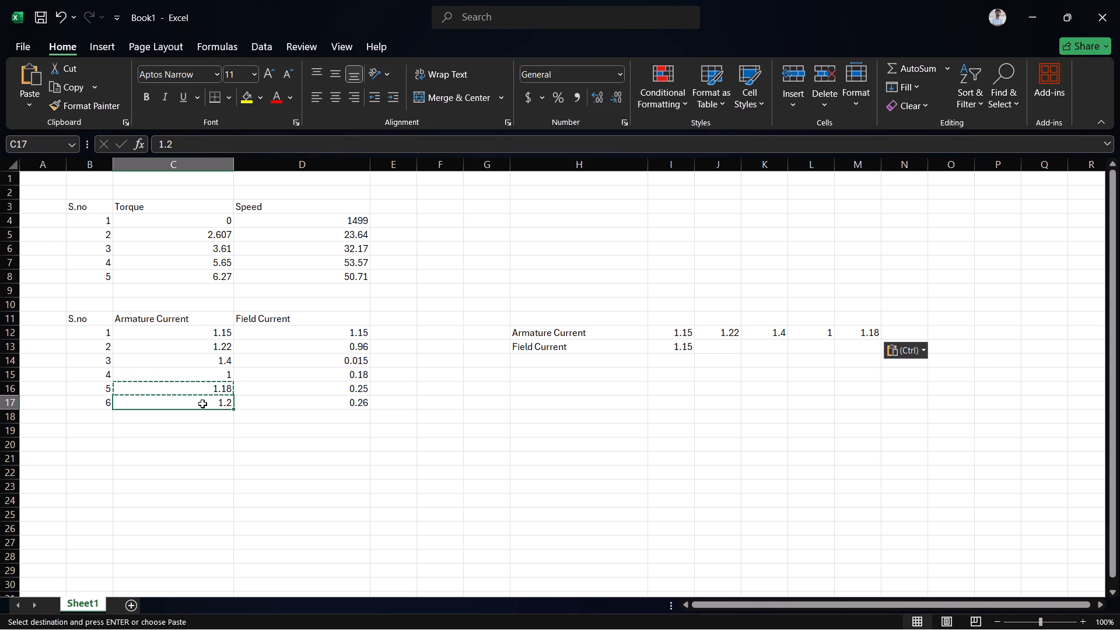
left_click_drag(202, 404, 198, 379)
left_click(198, 379)
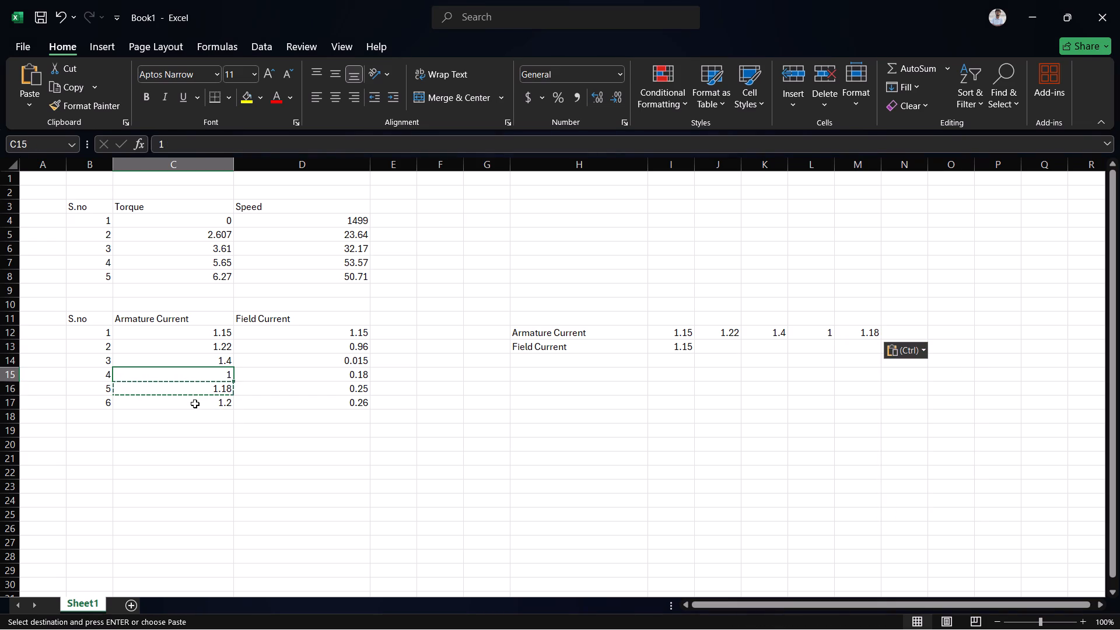
left_click(195, 404)
triple_click(195, 404)
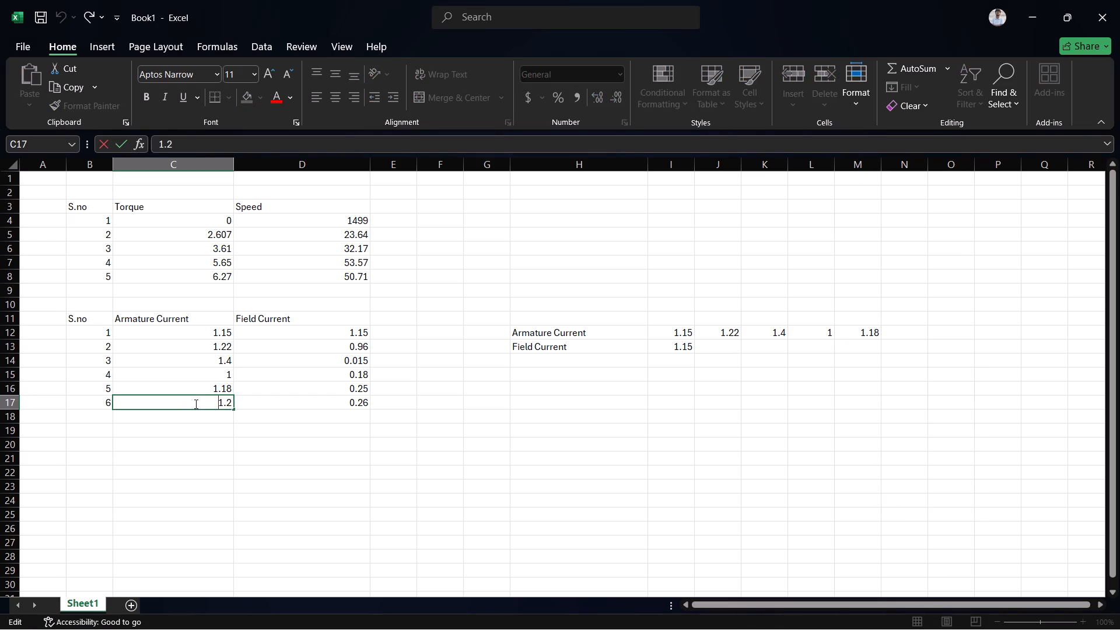
key("ctrl+c")
left_click(883, 335)
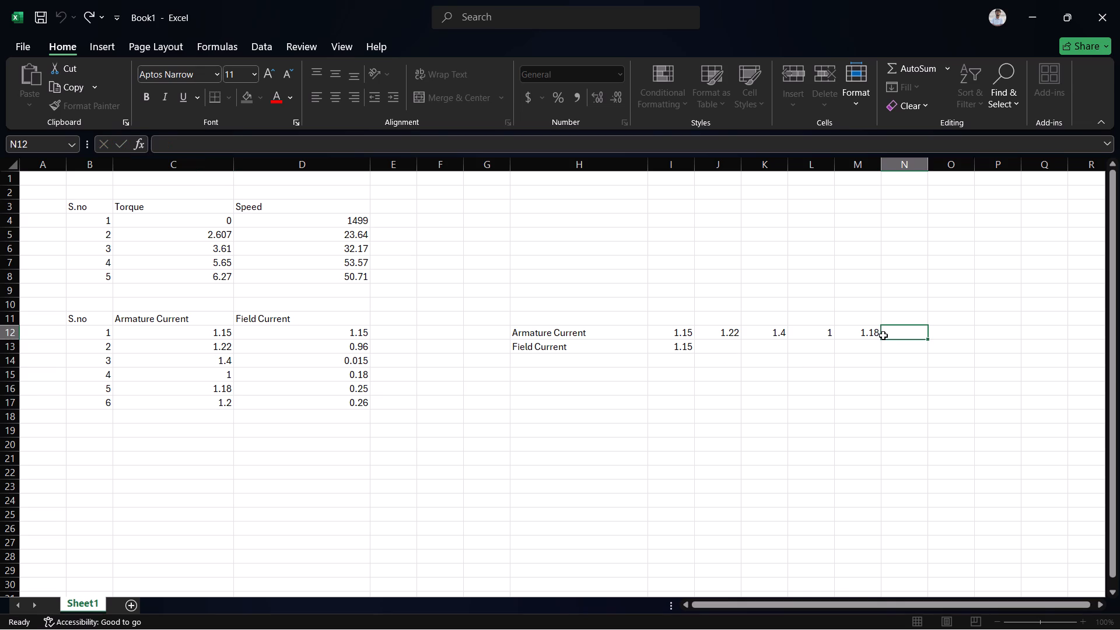
key("ctrl+v")
left_click(228, 400)
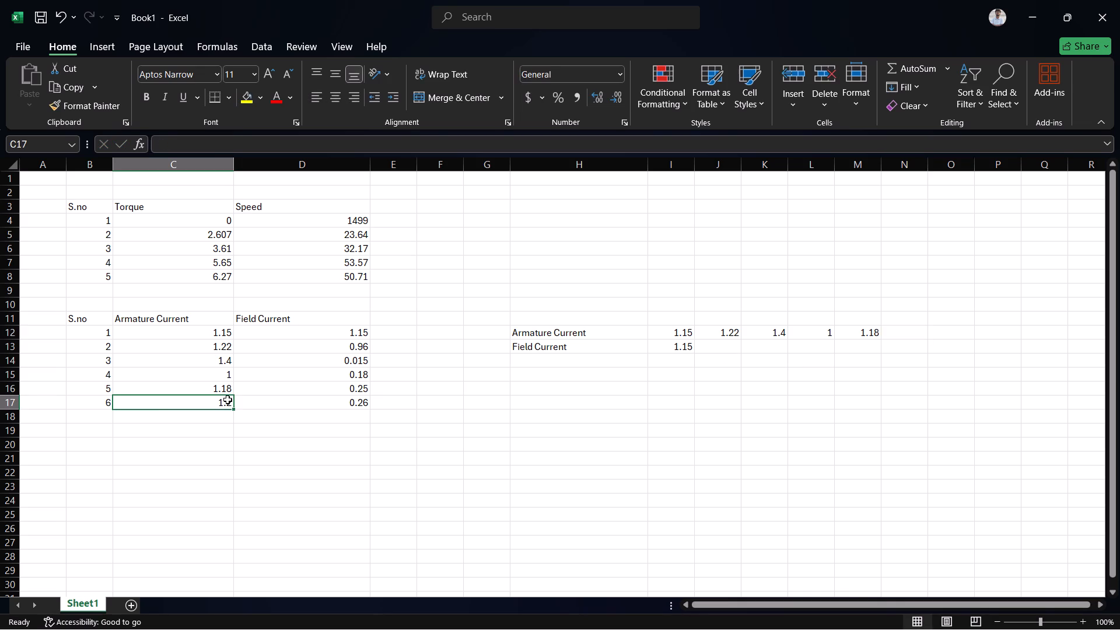
key("ctrl+c")
left_click(898, 331)
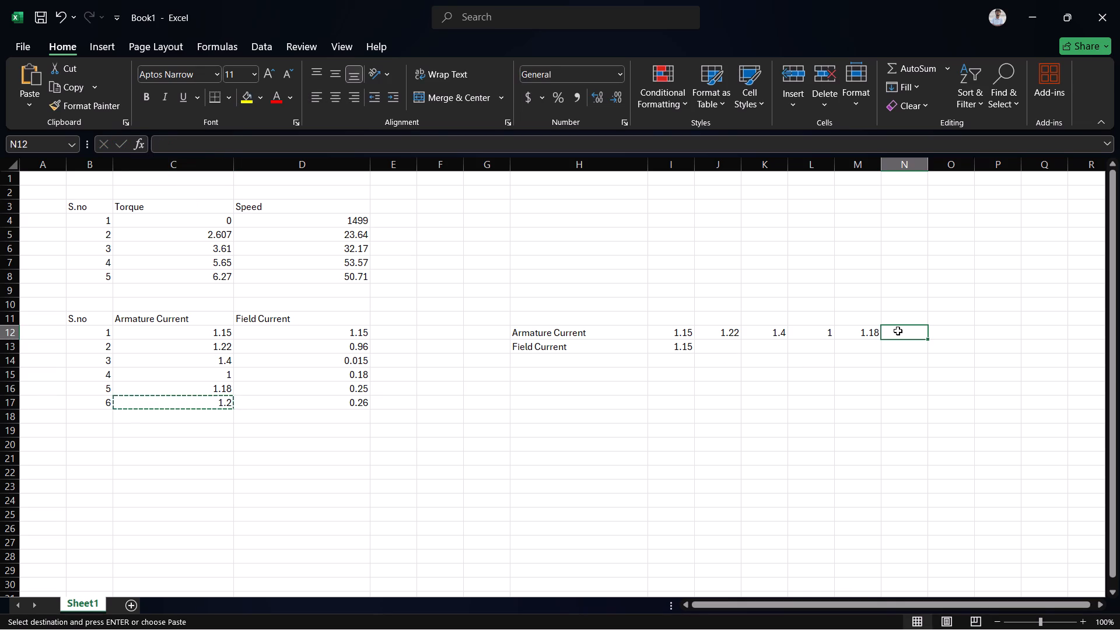
key("ctrl+v")
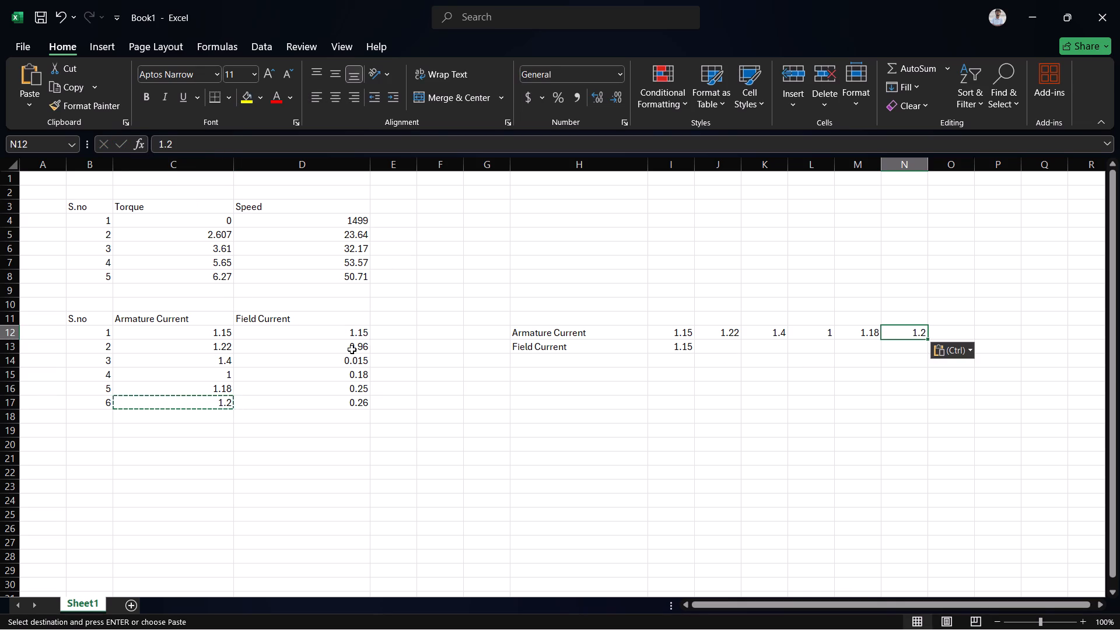
Copy the second field current reading, 0.96, into J13 of the Field Current row.
left_click(351, 349)
key("ctrl+c")
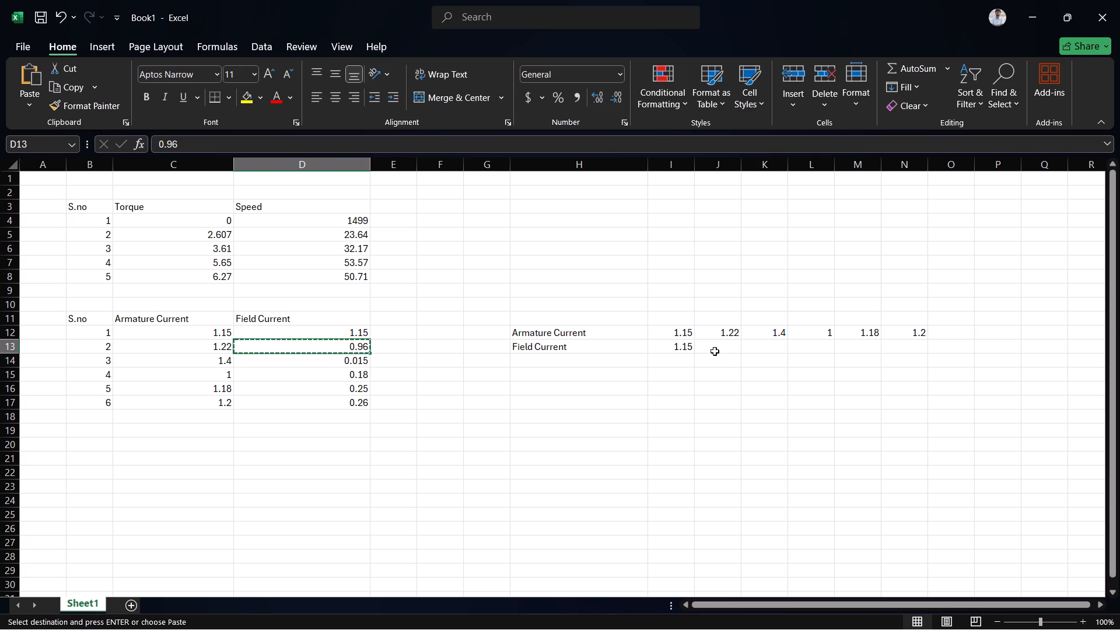
left_click(715, 351)
key("ctrl+v")
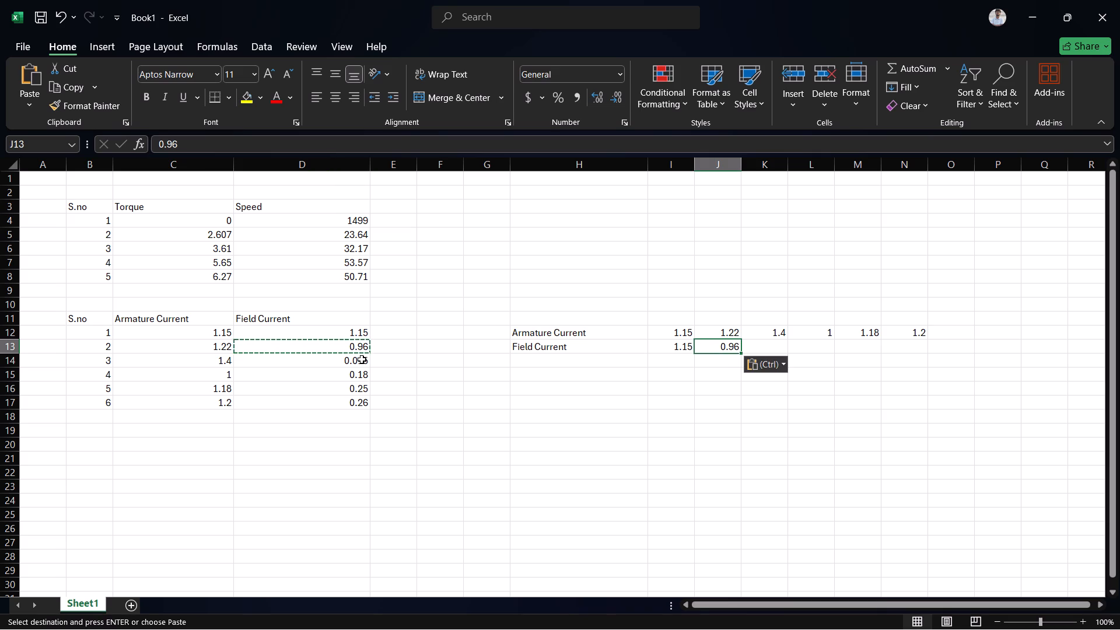
Copy the third field current reading, 0.015, into K13 of the Field Current row.
left_click(362, 359)
left_click(362, 359)
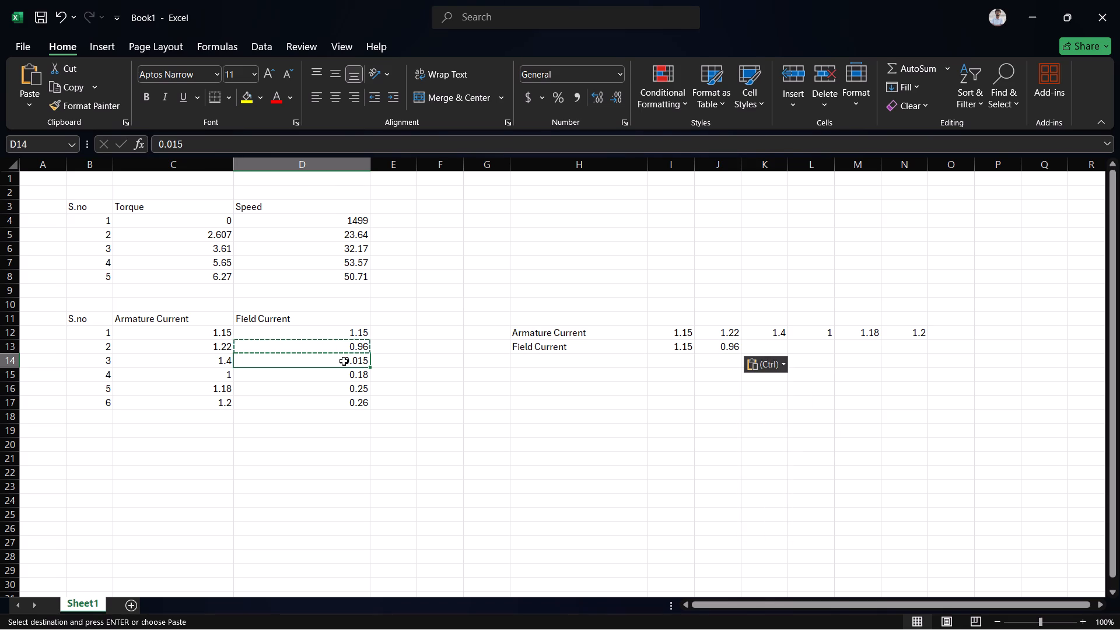
left_click(344, 361)
left_click(338, 346, "ctrl")
left_click(338, 346, "ctrl")
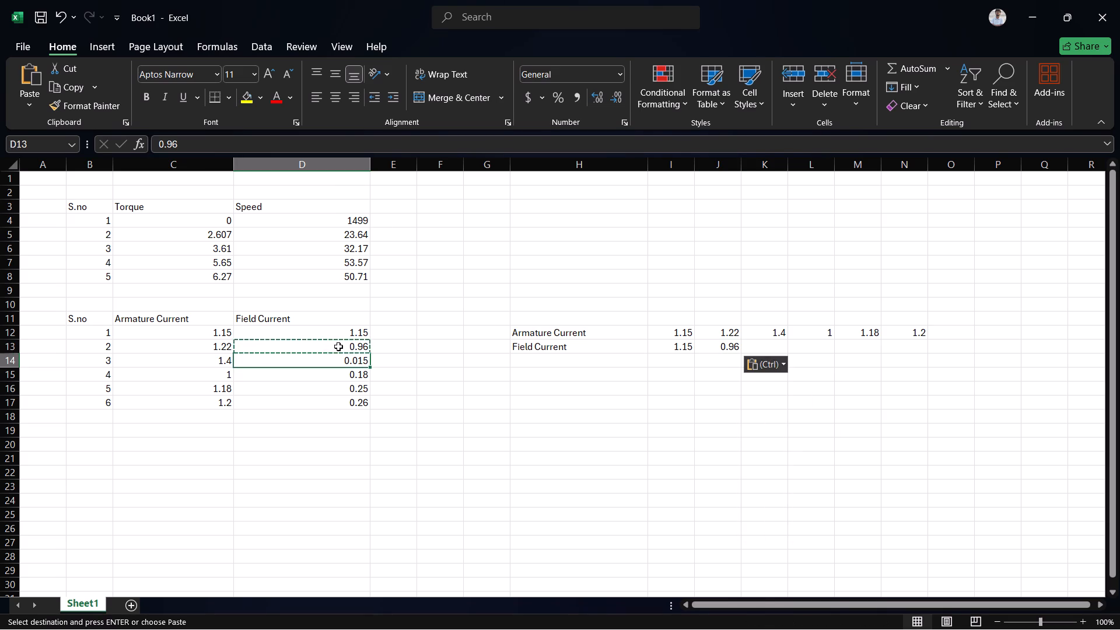
left_click(338, 346)
left_click(334, 363)
left_click(334, 363)
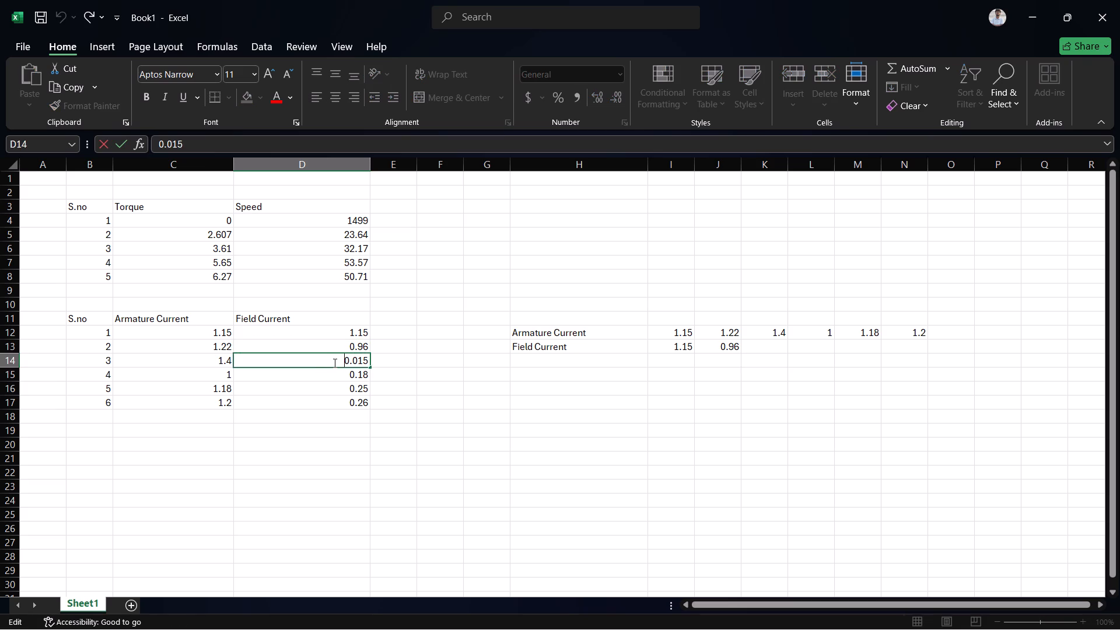
left_click(334, 363)
key("ctrl+c")
key("ctrl+a")
key("ctrl+c")
left_click(752, 347)
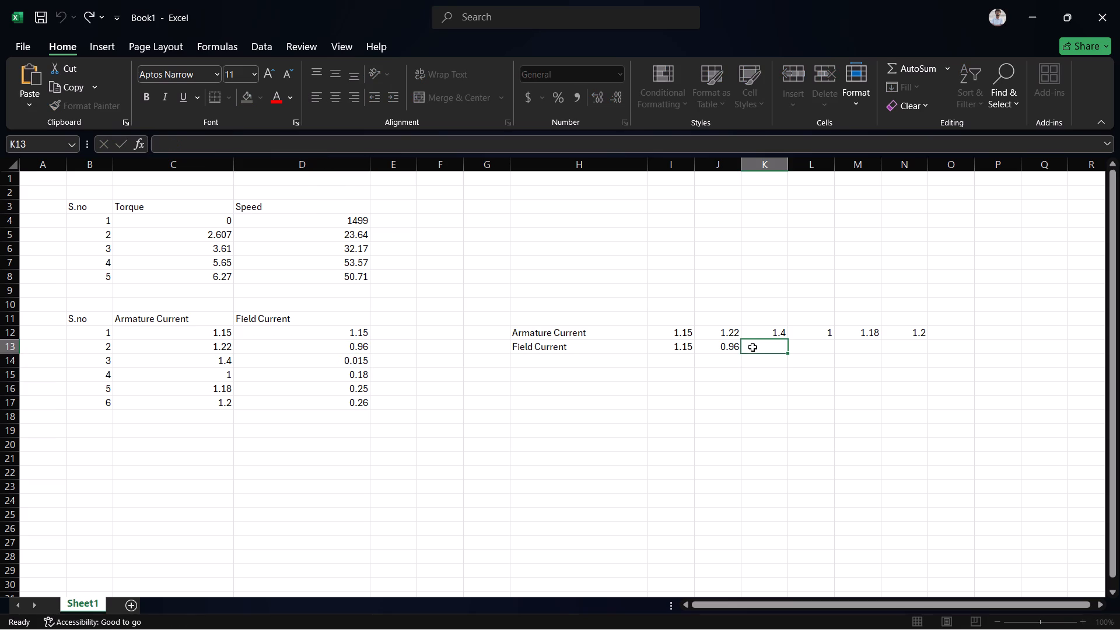
key("ctrl+v")
Copy the fourth and fifth field current readings, 0.18 and 0.25, into L13 and M13.
left_click(363, 372)
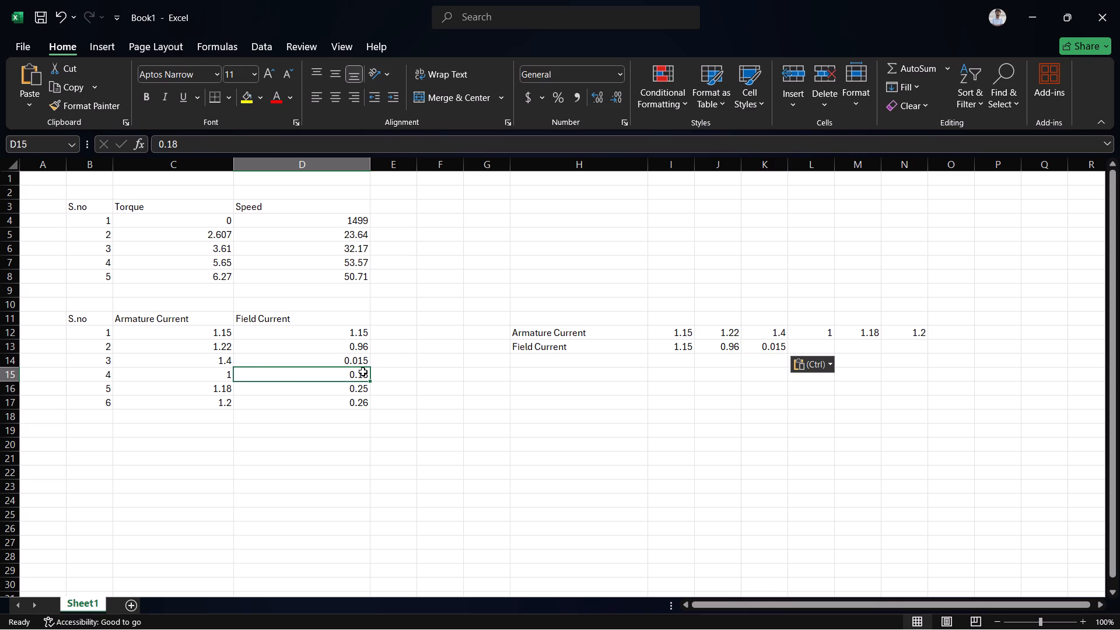
key("ctrl+c")
left_click(799, 351)
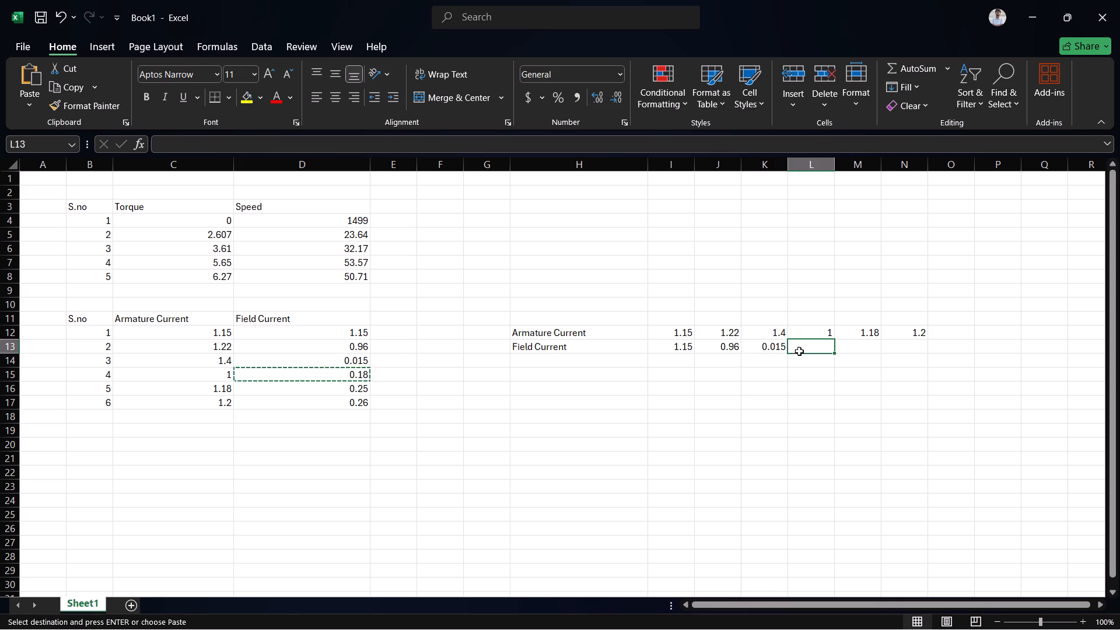
key("ctrl+v")
left_click(332, 388)
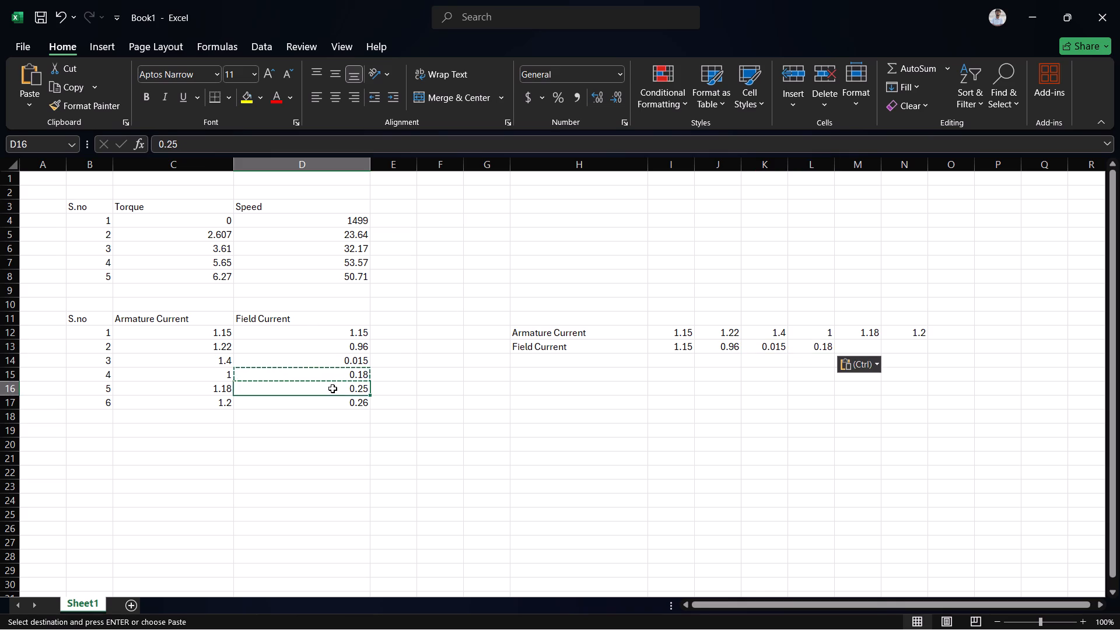
key("ctrl+c")
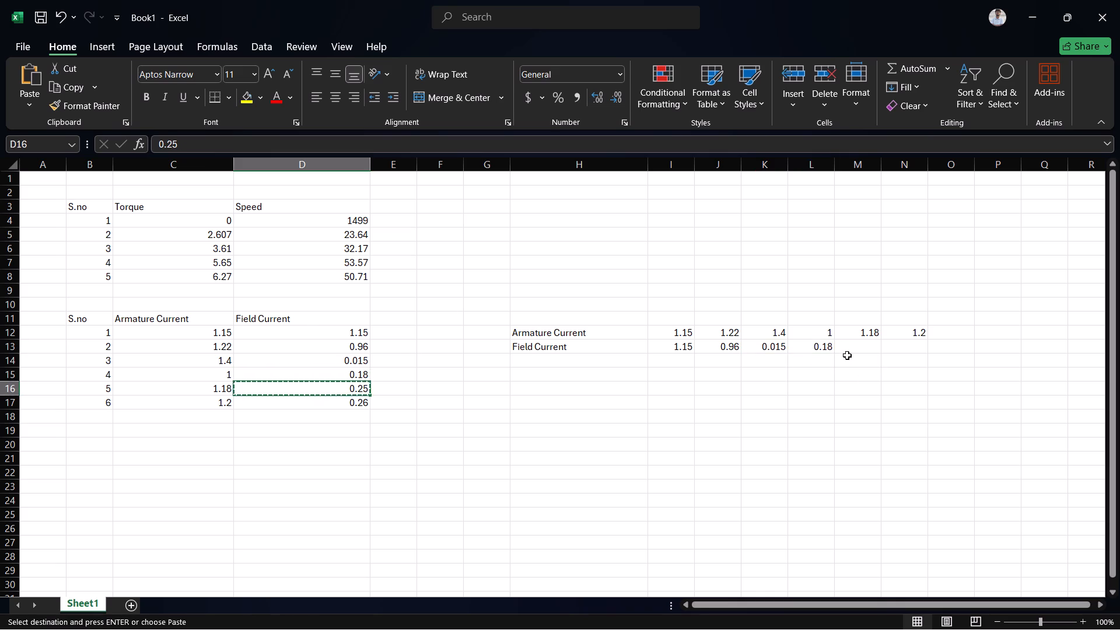
left_click(847, 355)
left_click(846, 351)
key("ctrl+v")
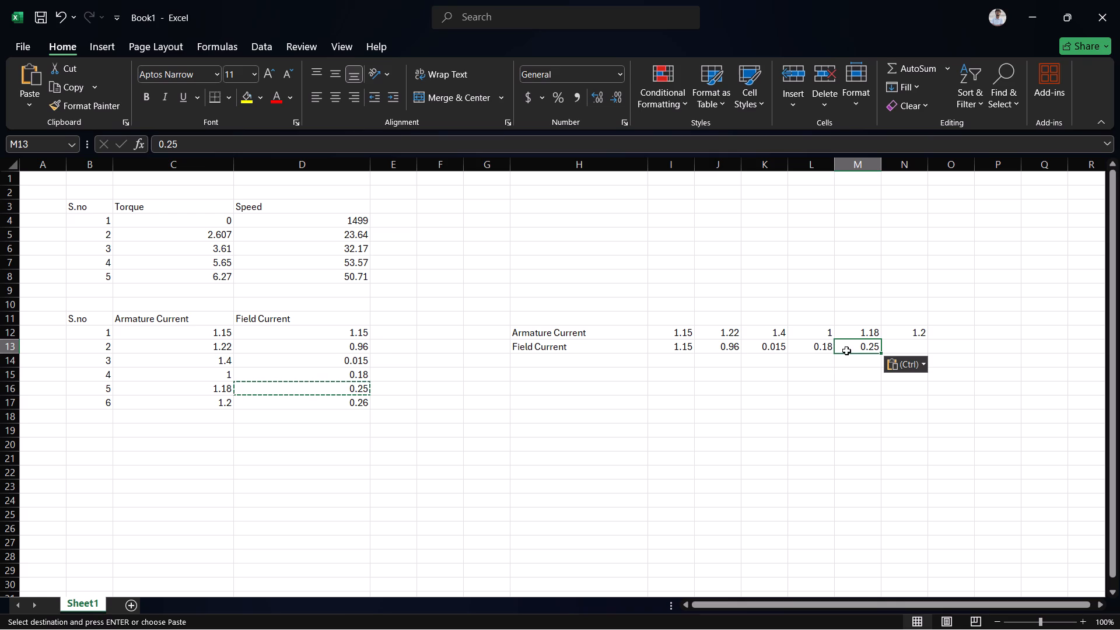
Copy the sixth field current reading, 0.26, into N13 to complete the Field Current row.
left_click(337, 408)
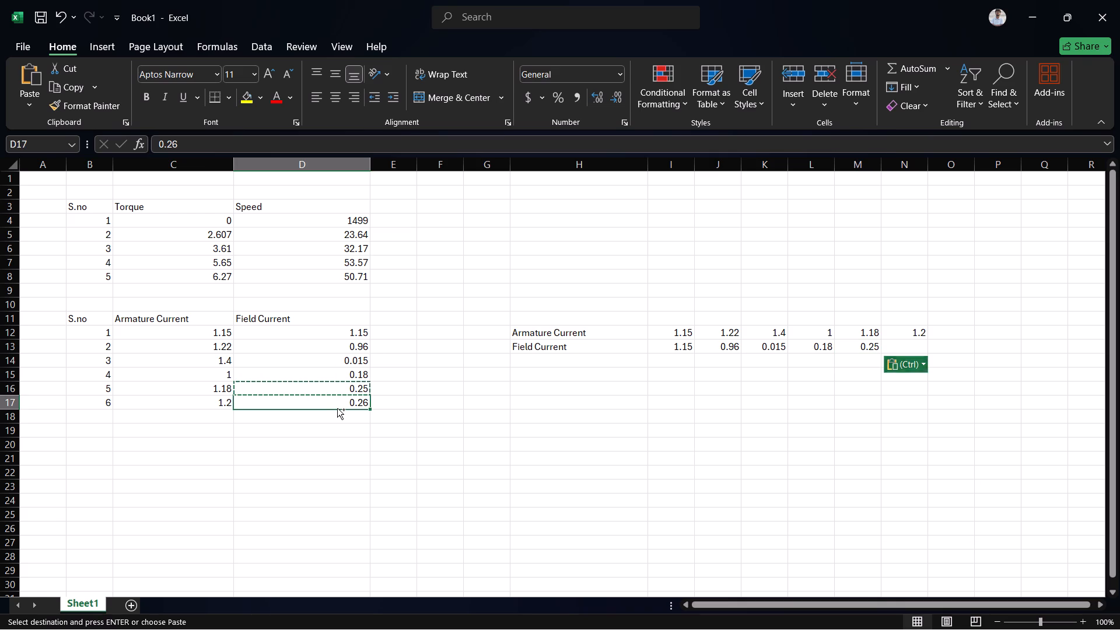
left_click(337, 408)
left_click(327, 405)
double_click(323, 384)
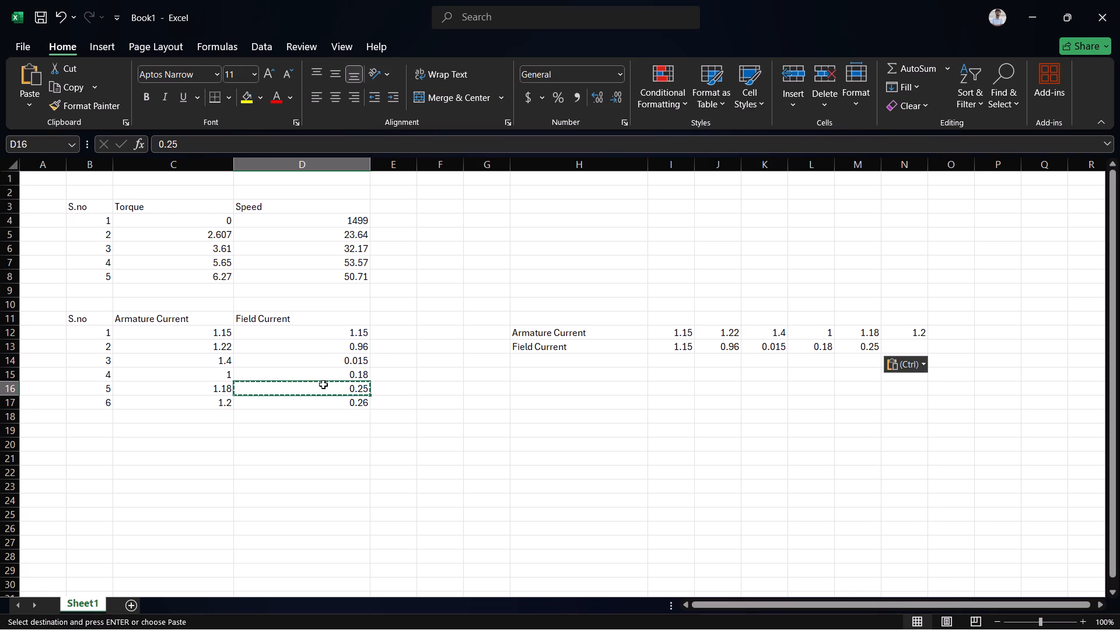
left_click(323, 384)
left_click(326, 401)
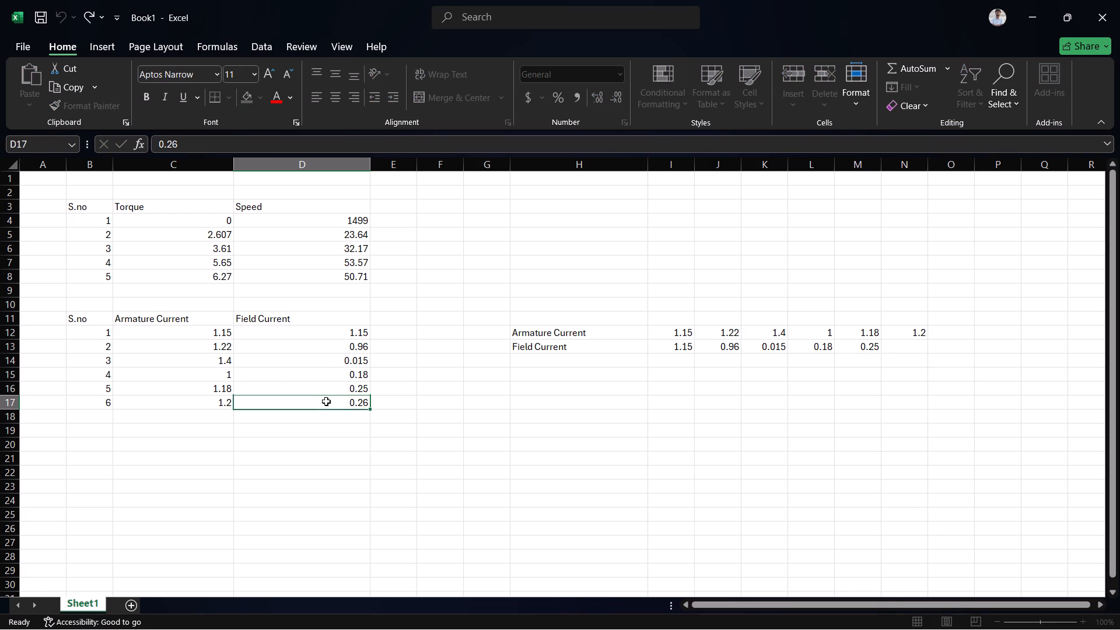
key("ctrl+c")
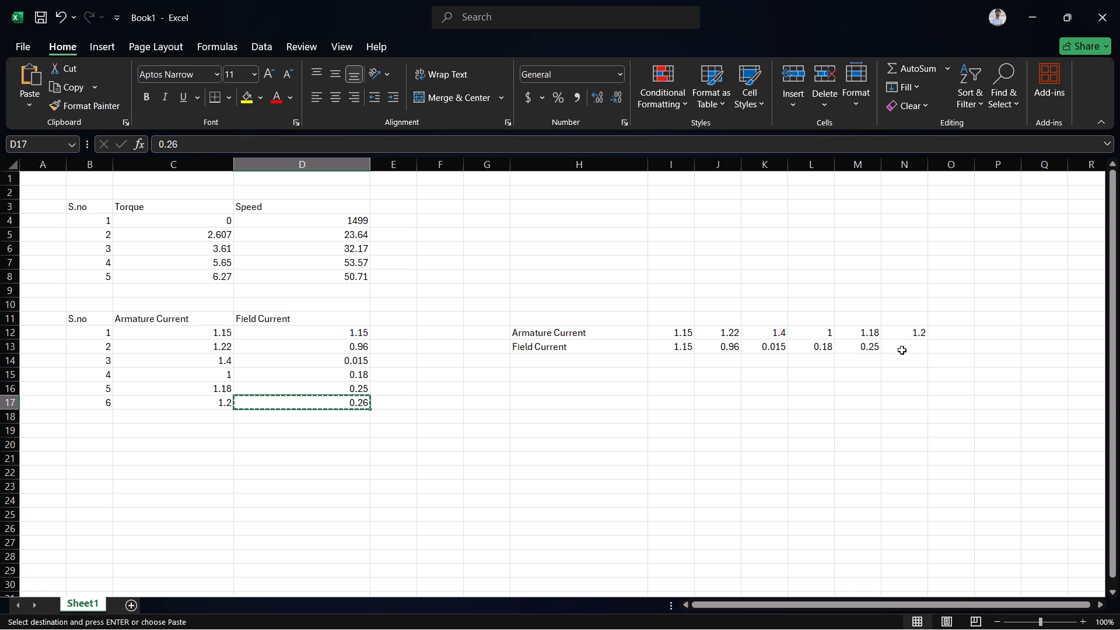
left_click(902, 350)
key("ctrl+v")
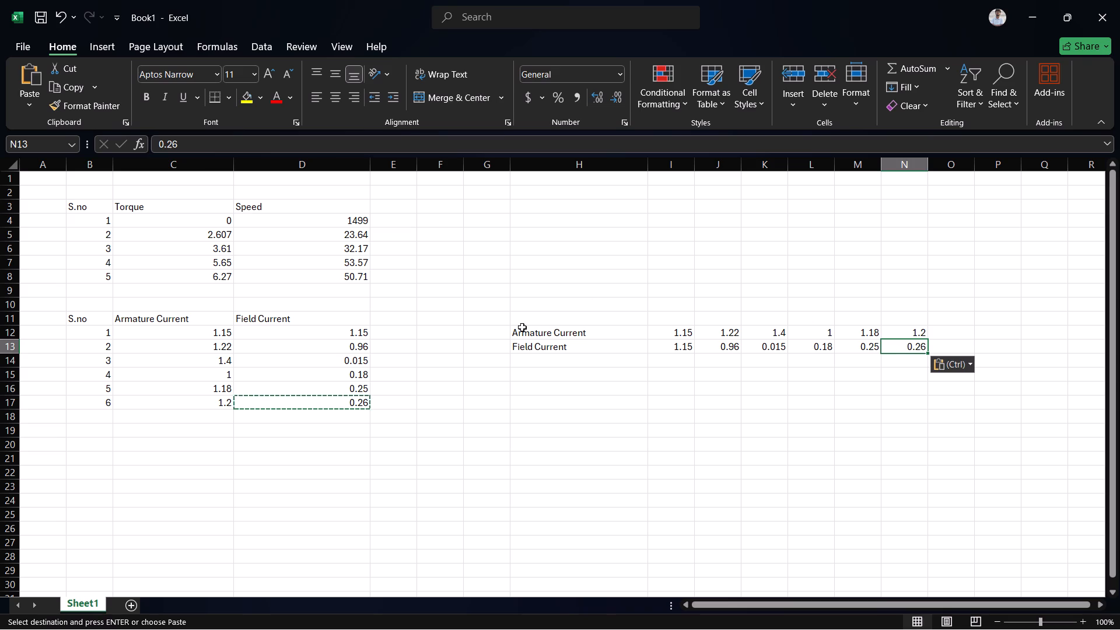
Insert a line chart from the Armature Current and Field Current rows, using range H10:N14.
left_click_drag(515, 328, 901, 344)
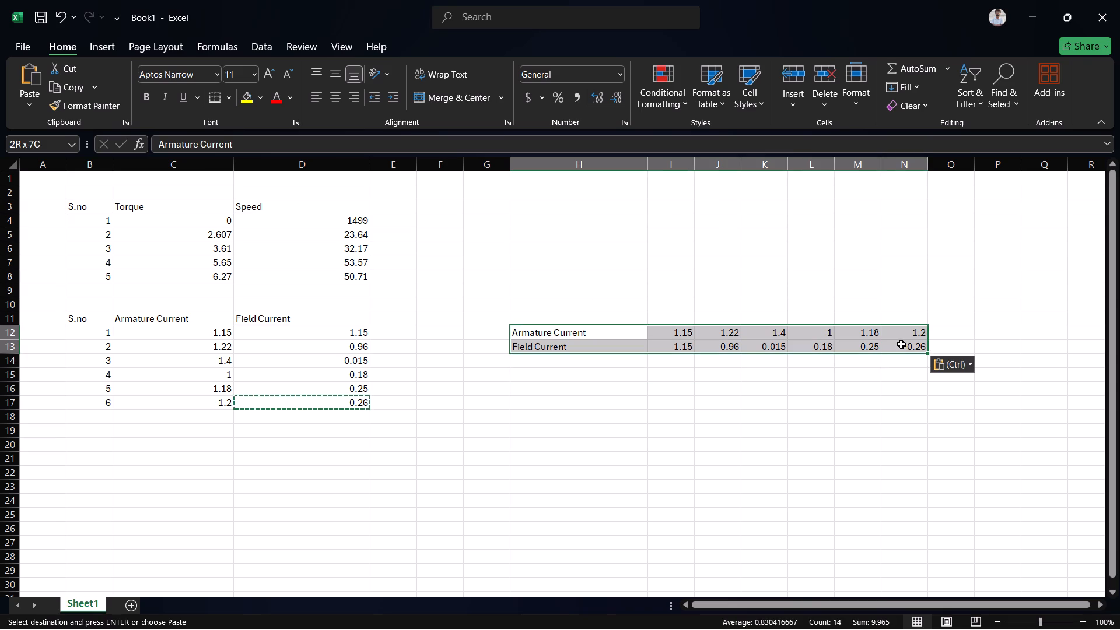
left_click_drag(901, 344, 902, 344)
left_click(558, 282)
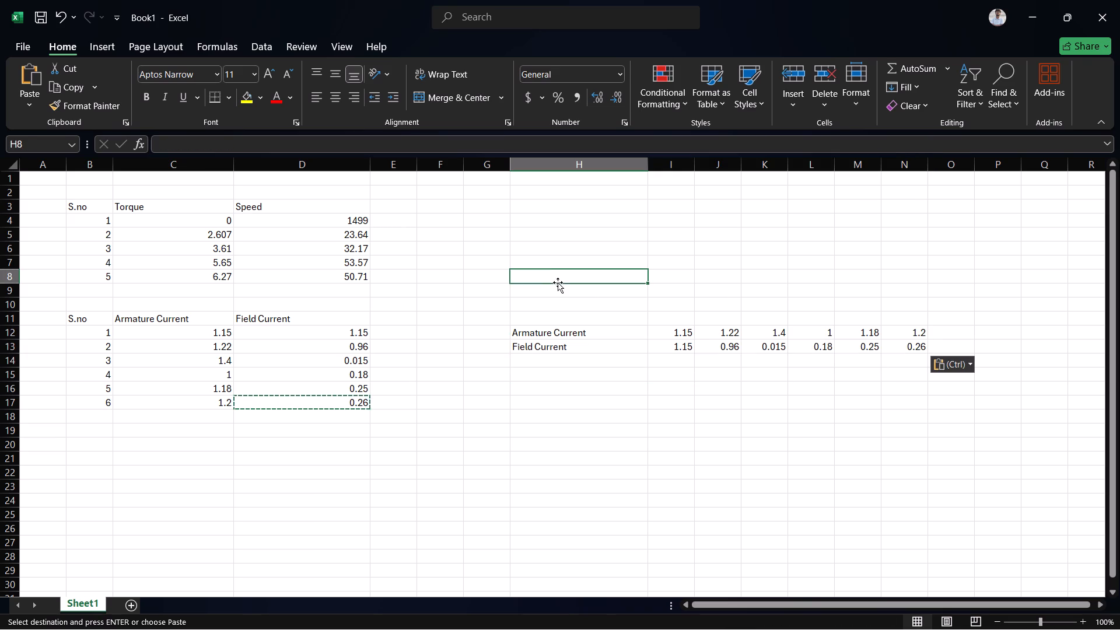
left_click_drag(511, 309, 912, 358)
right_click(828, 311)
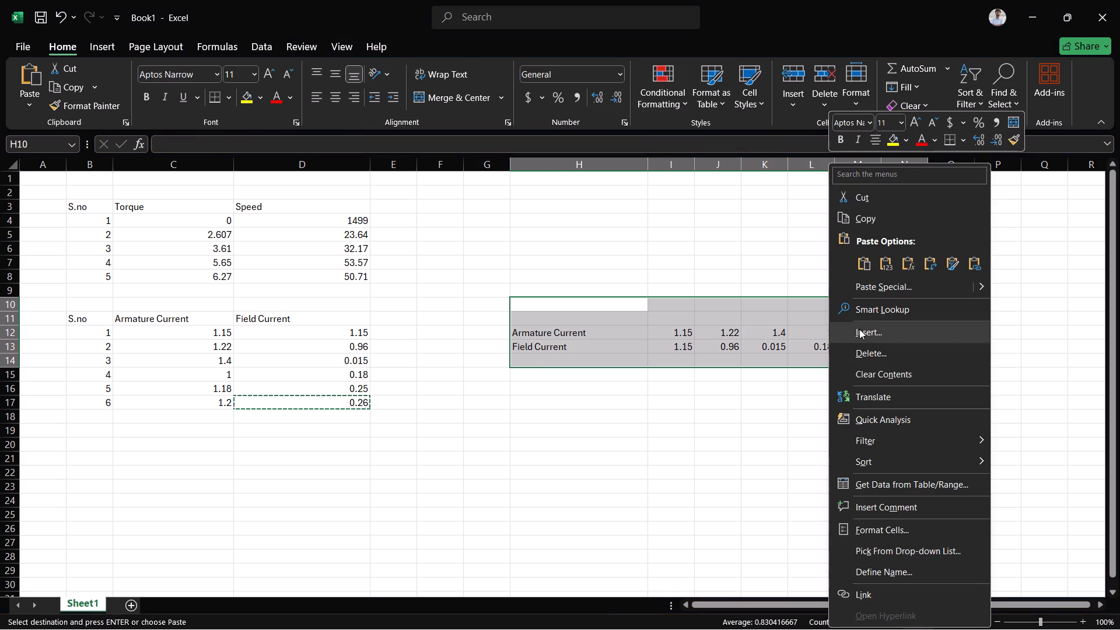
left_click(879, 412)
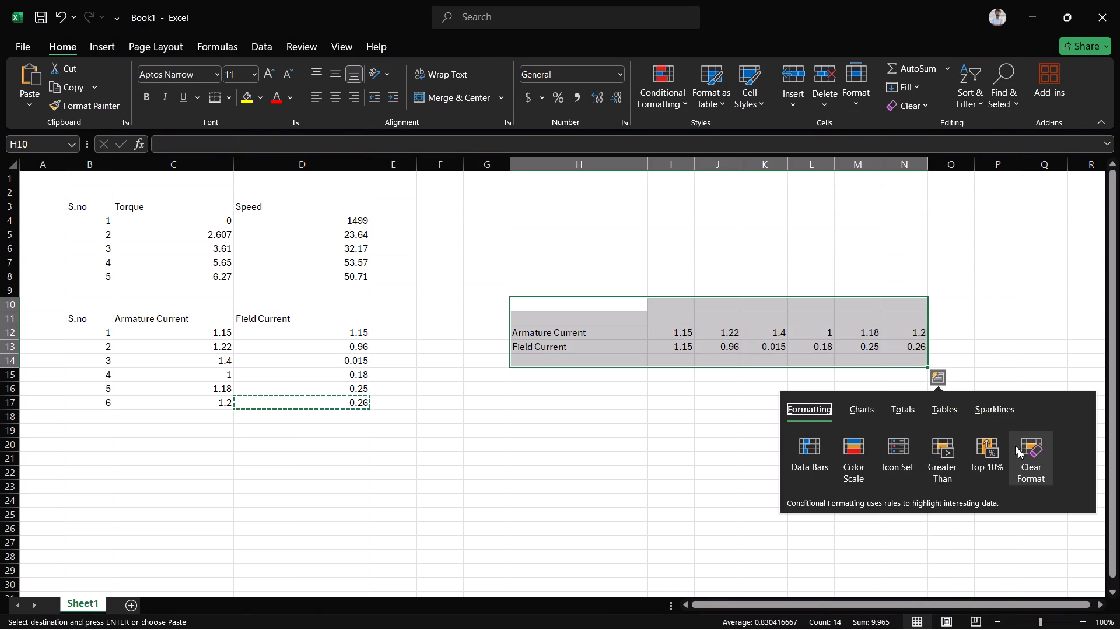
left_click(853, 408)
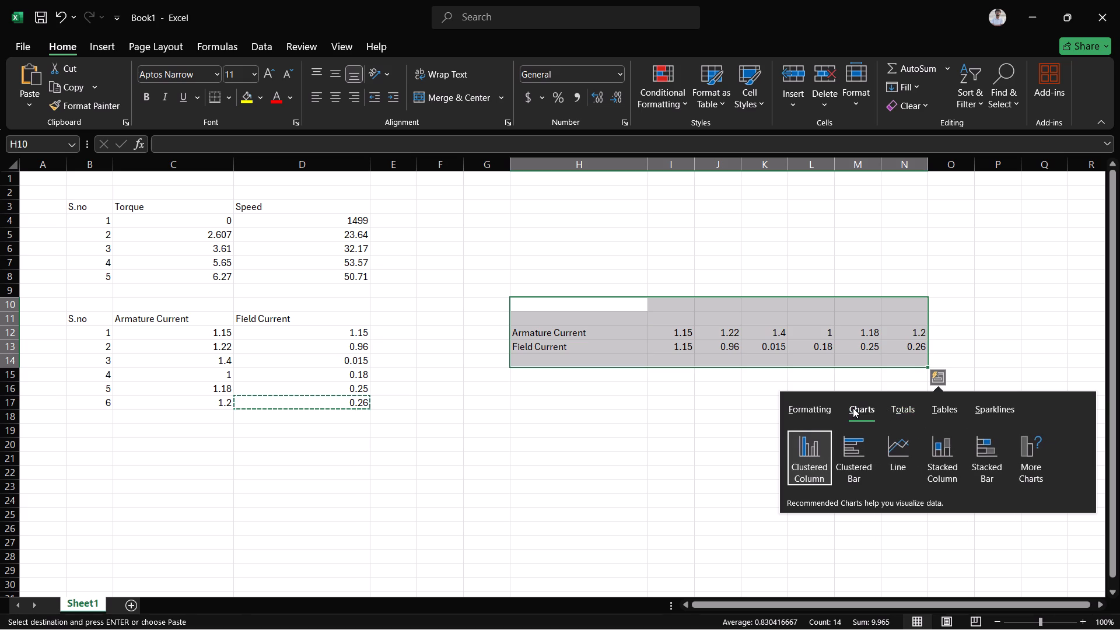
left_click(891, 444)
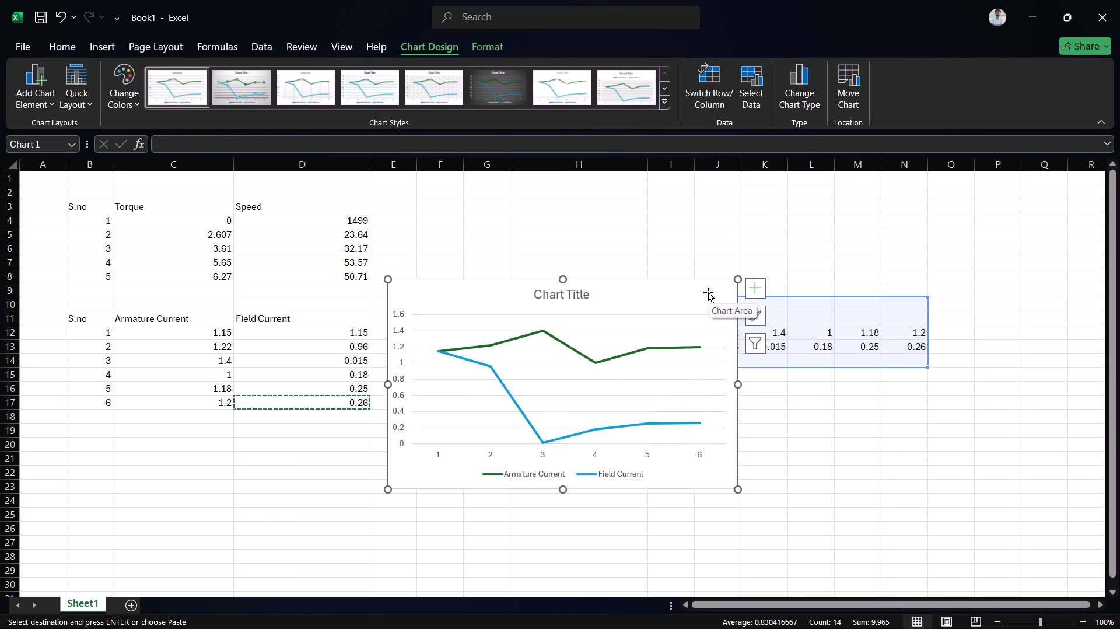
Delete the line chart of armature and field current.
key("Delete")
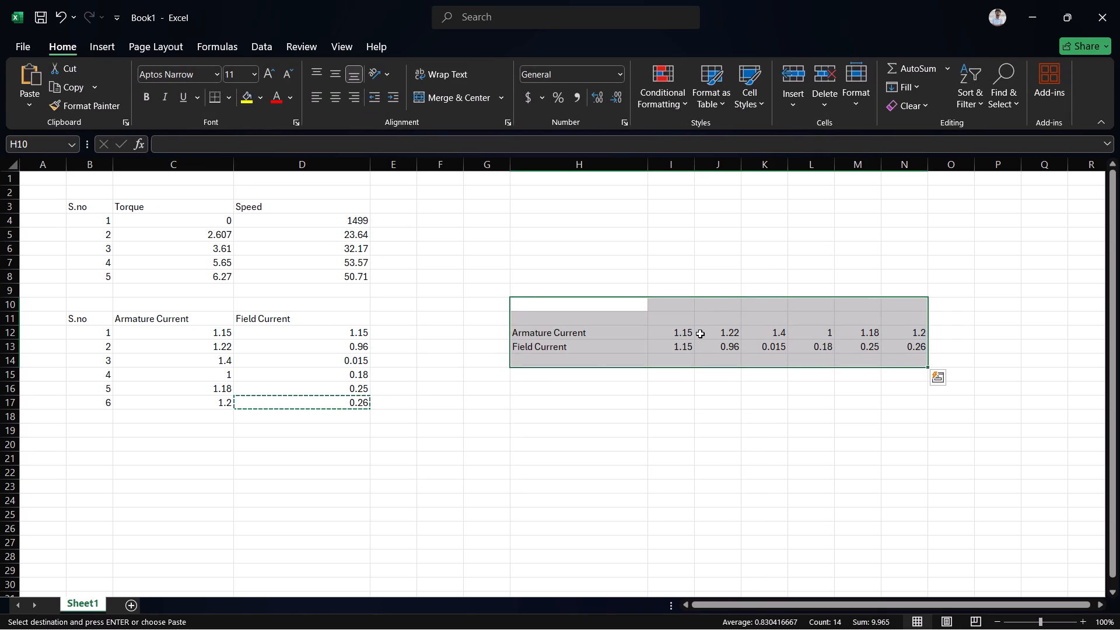
Open the full chart selection for the H10:N14 current data and browse the recommended charts, previewing the Line option.
right_click(700, 334)
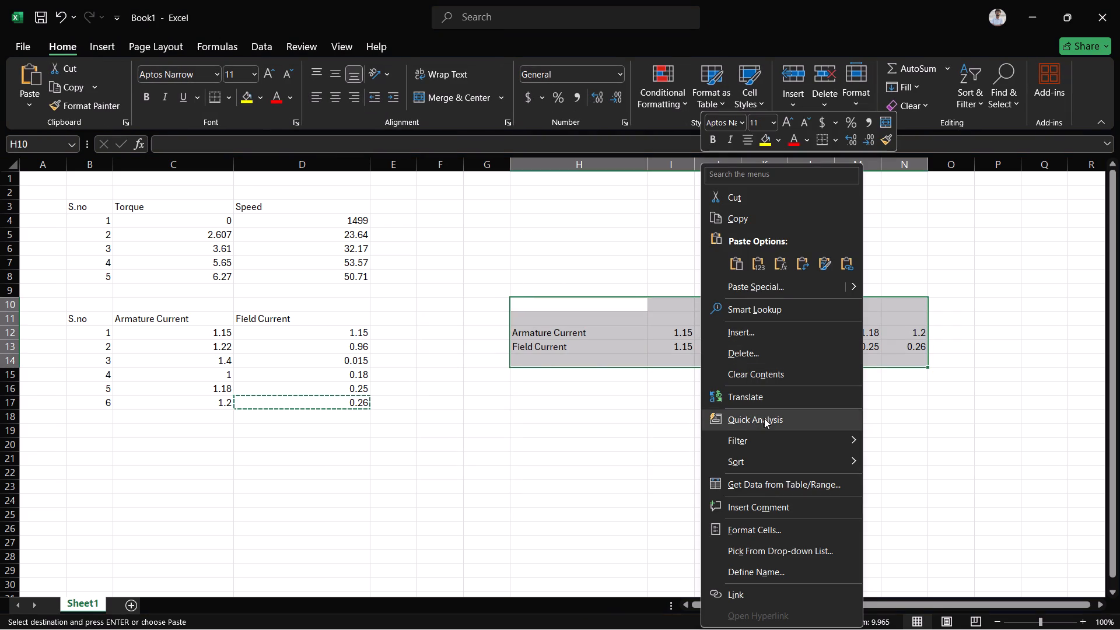
left_click(757, 418)
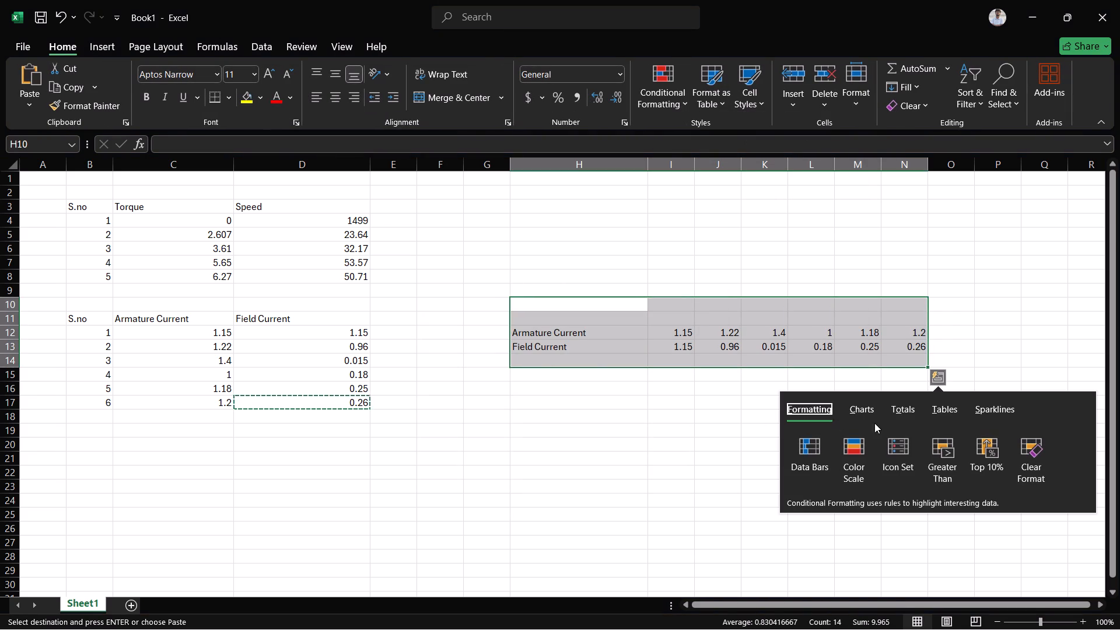
left_click(853, 412)
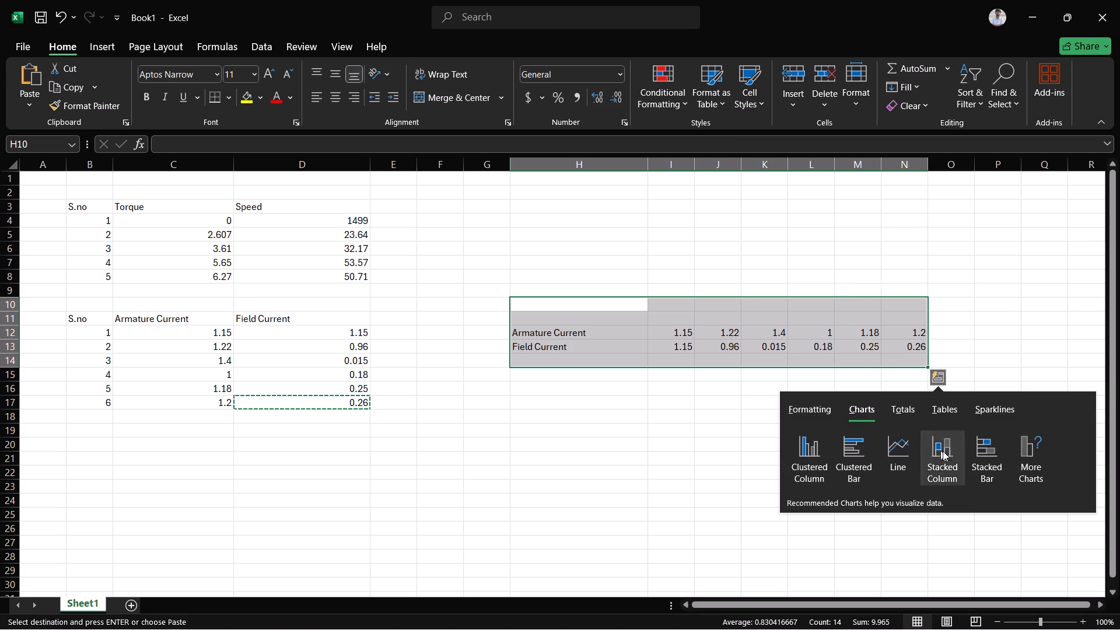
left_click(1031, 450)
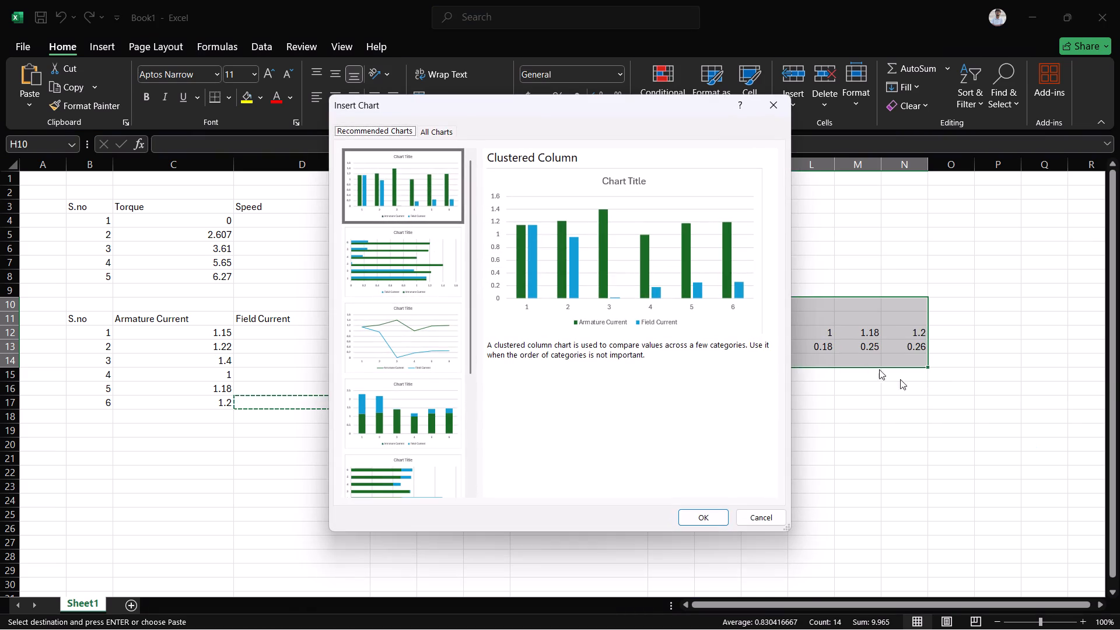
left_click(402, 344)
scroll(402, 344, "down", 1)
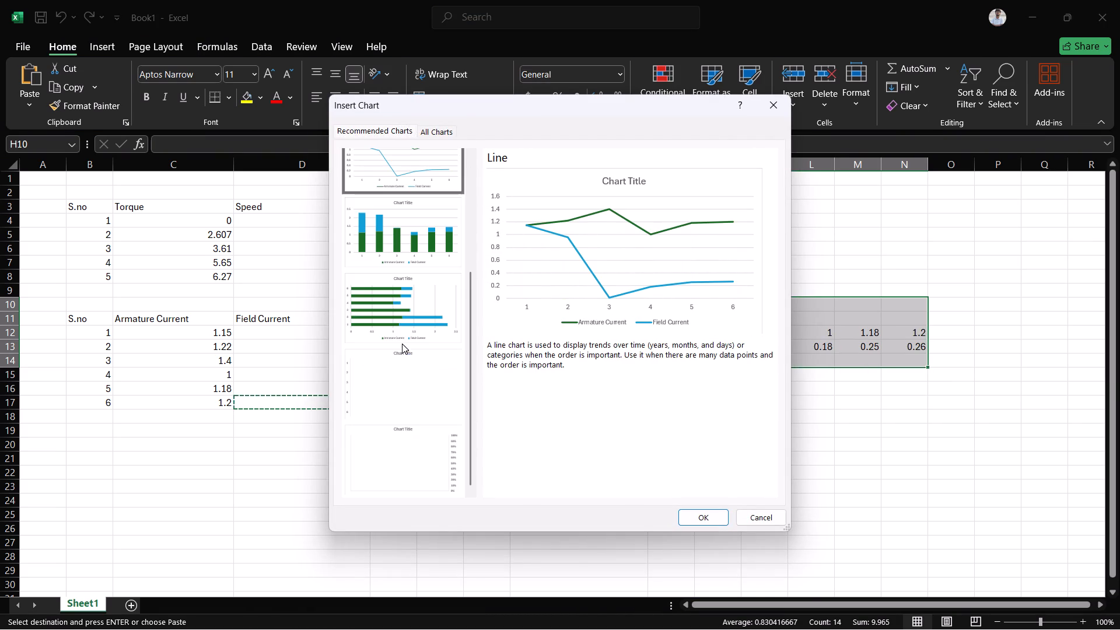
scroll(402, 344, "down", 1)
Preview the line chart subtypes among all chart types, including Stacked Line, Line with Markers, Stacked Line with Markers and 3-D Line.
left_click(425, 132)
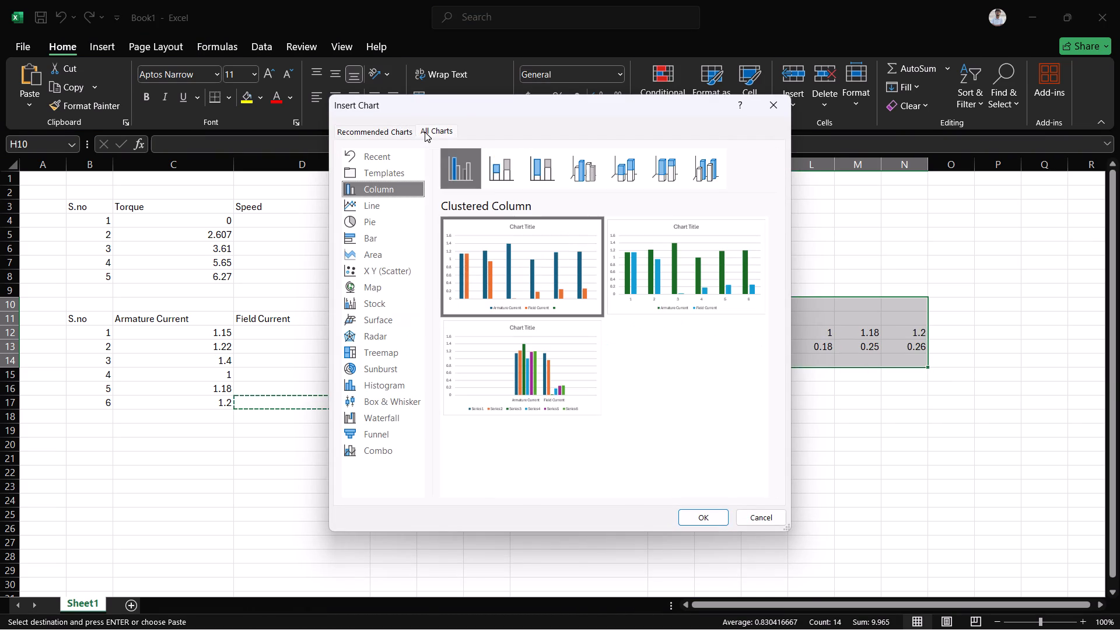
left_click(396, 212)
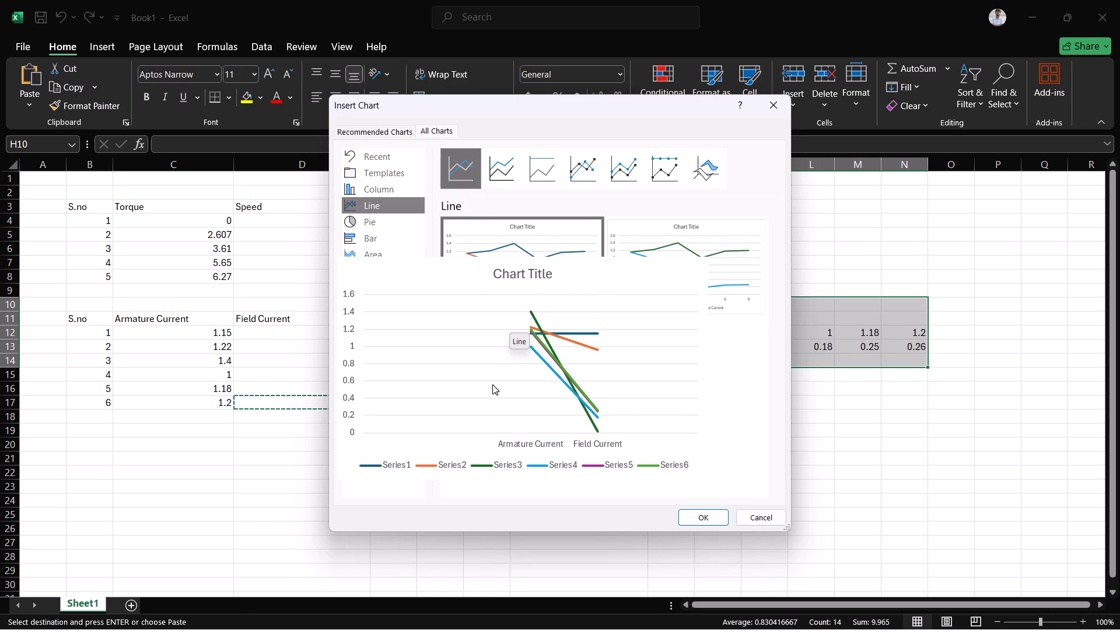
left_click(510, 159)
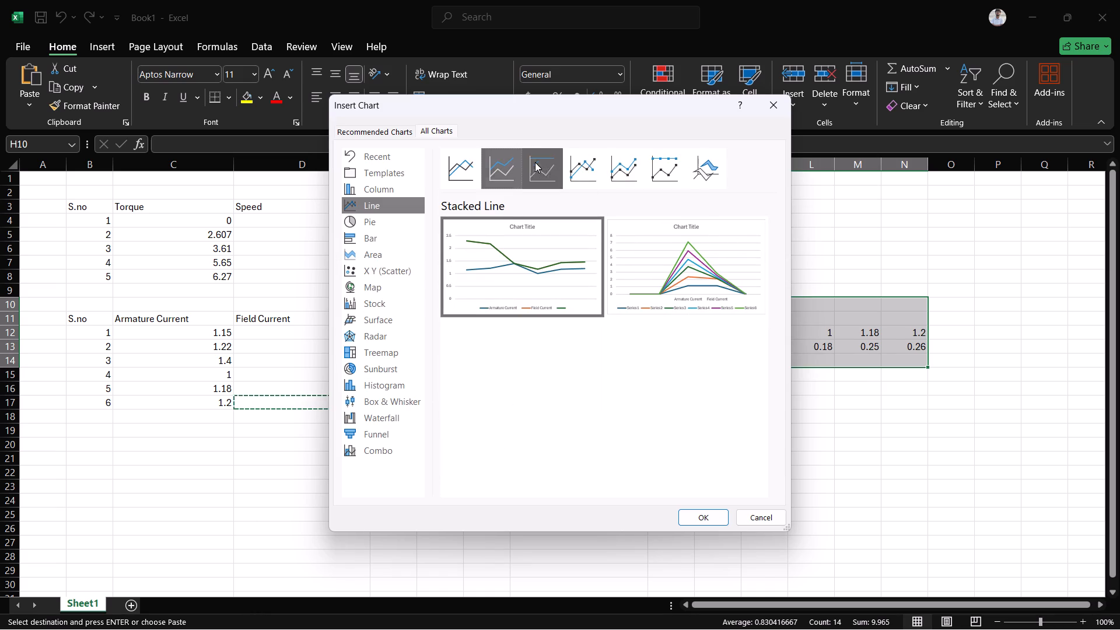
left_click(563, 164)
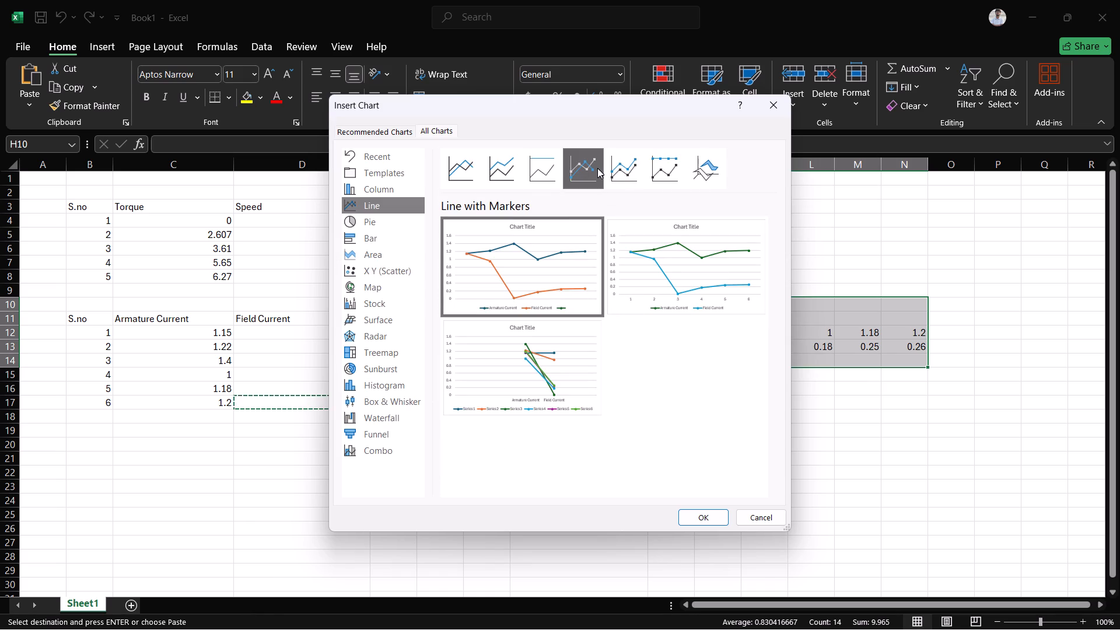
left_click(617, 166)
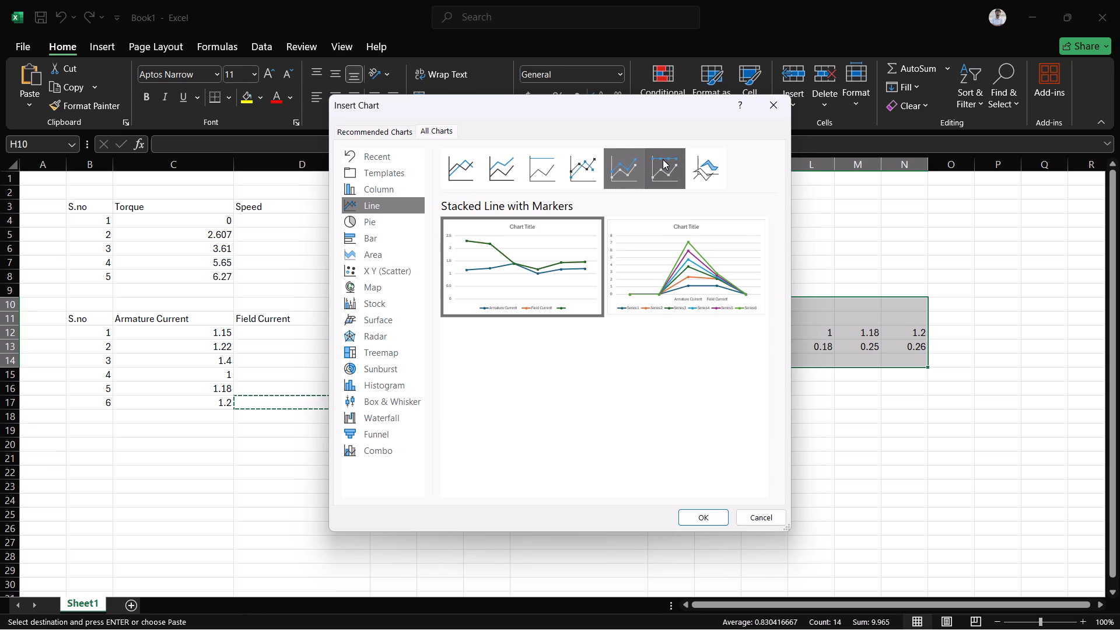
left_click(663, 159)
left_click(692, 167)
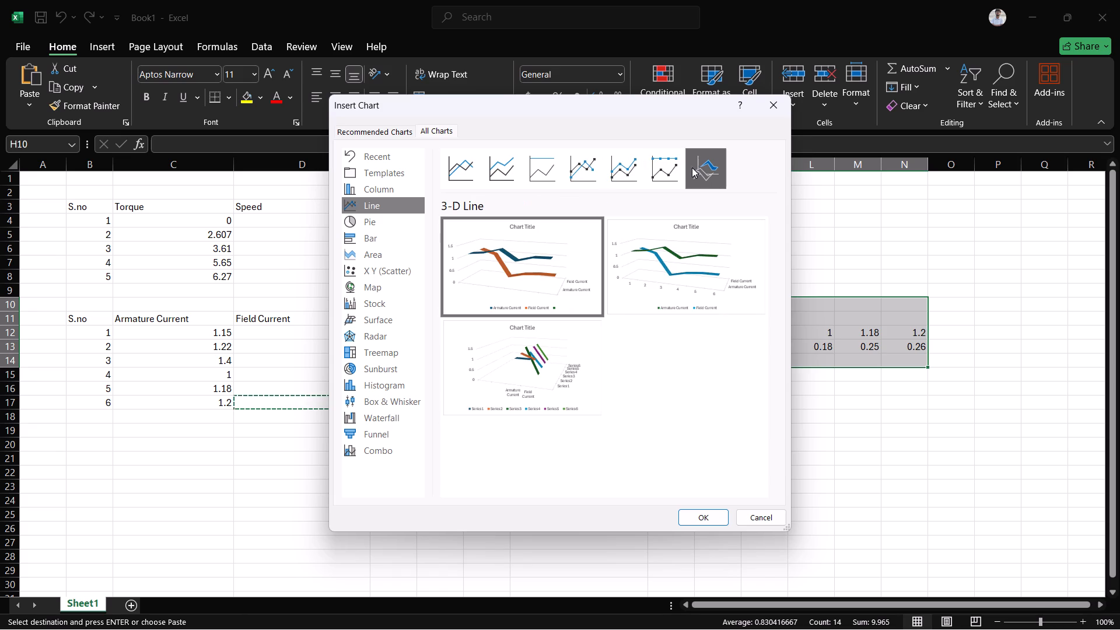
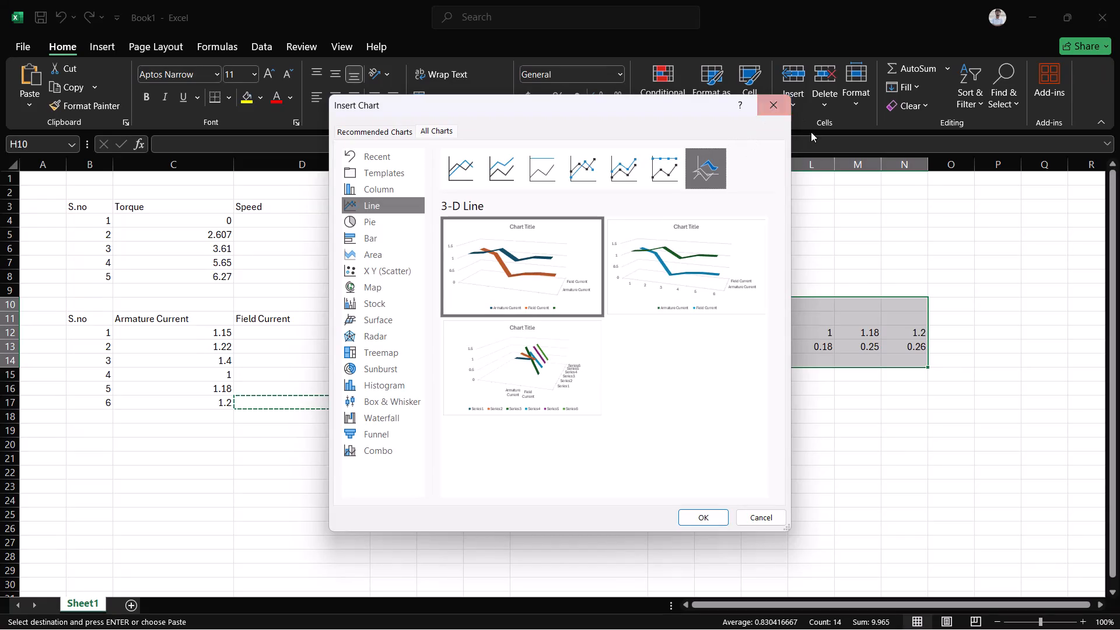
Close the chart selection for the armature and field current rows without inserting a chart.
left_click(844, 206)
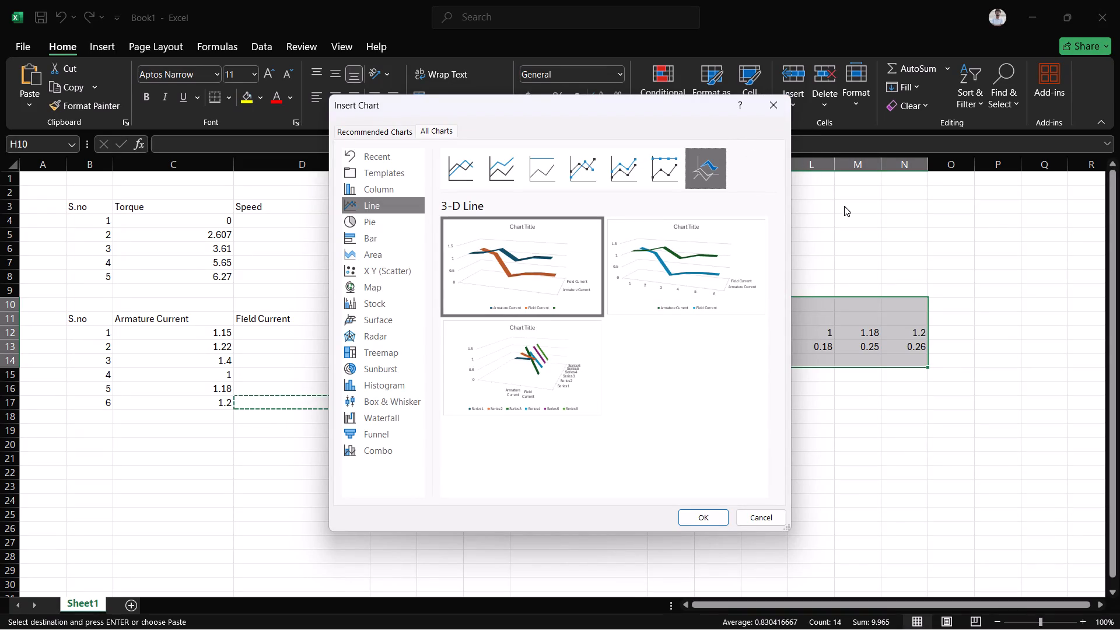
left_click(87, 191)
left_click(760, 513)
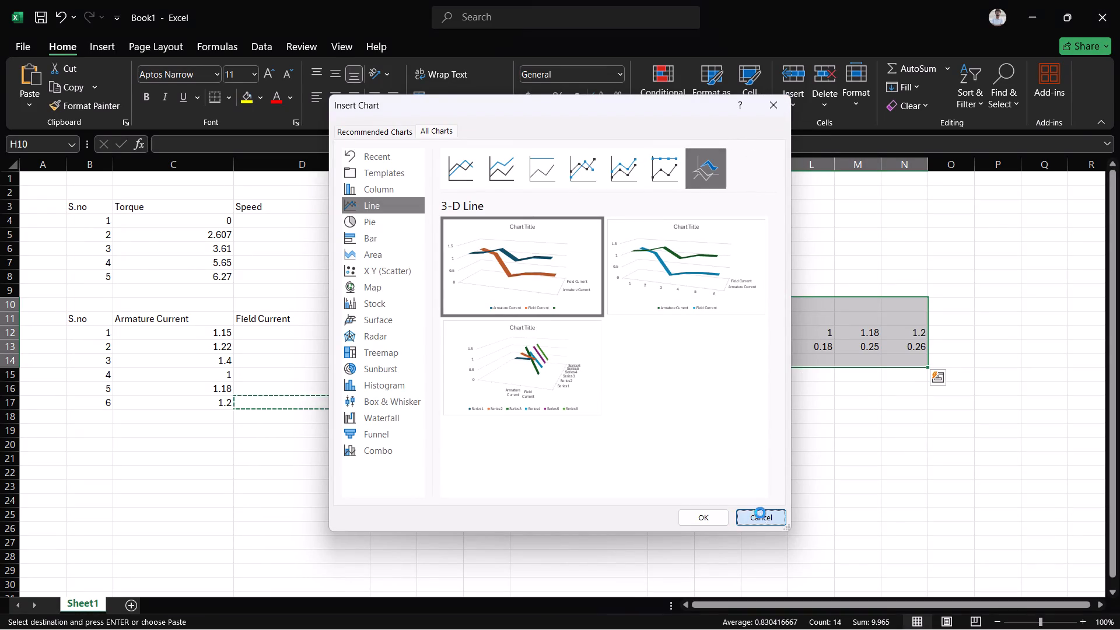
Select the Torque and Speed columns C3:D8 and open the full chart selection for them.
left_click(129, 240)
left_click(65, 203)
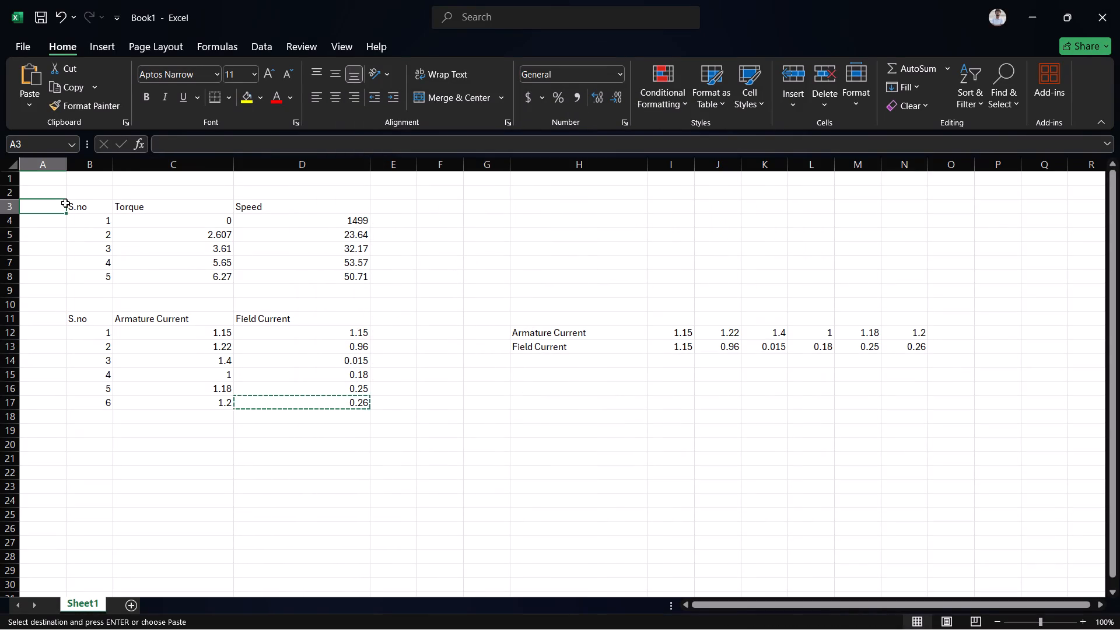
left_click(72, 205)
left_click_drag(72, 205, 134, 237)
left_click(134, 237)
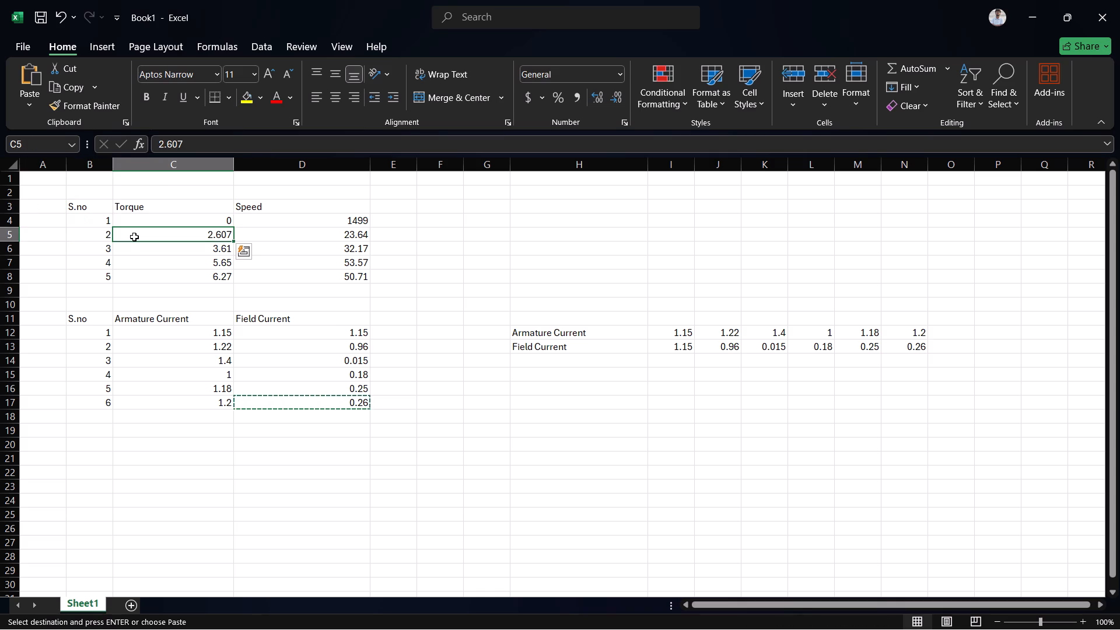
left_click_drag(118, 205, 307, 276)
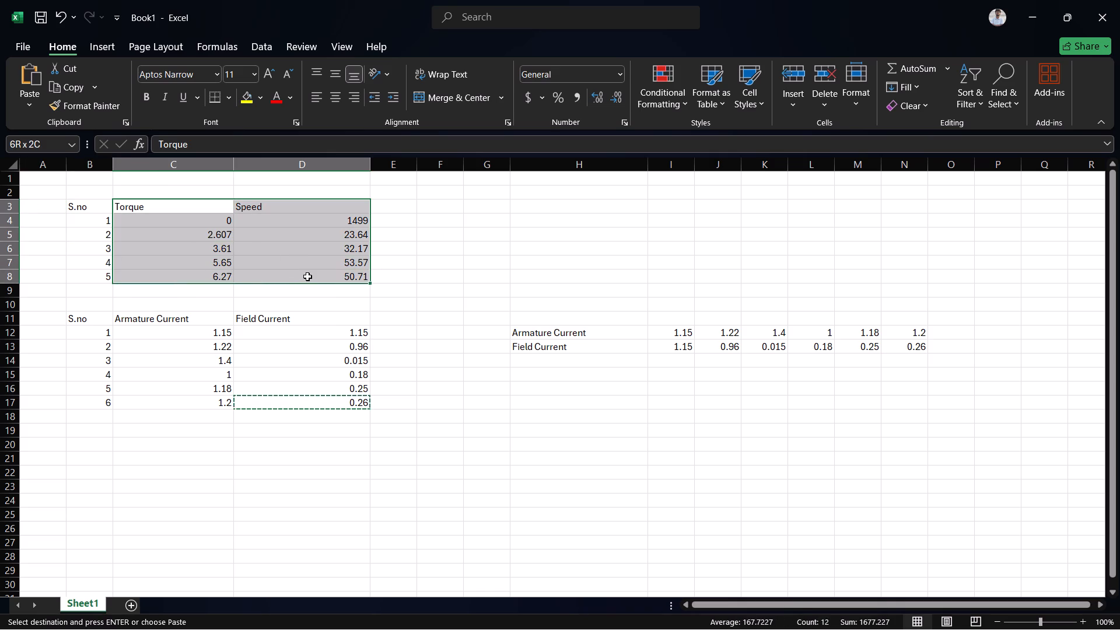
left_click_drag(307, 276, 307, 277)
right_click(307, 277)
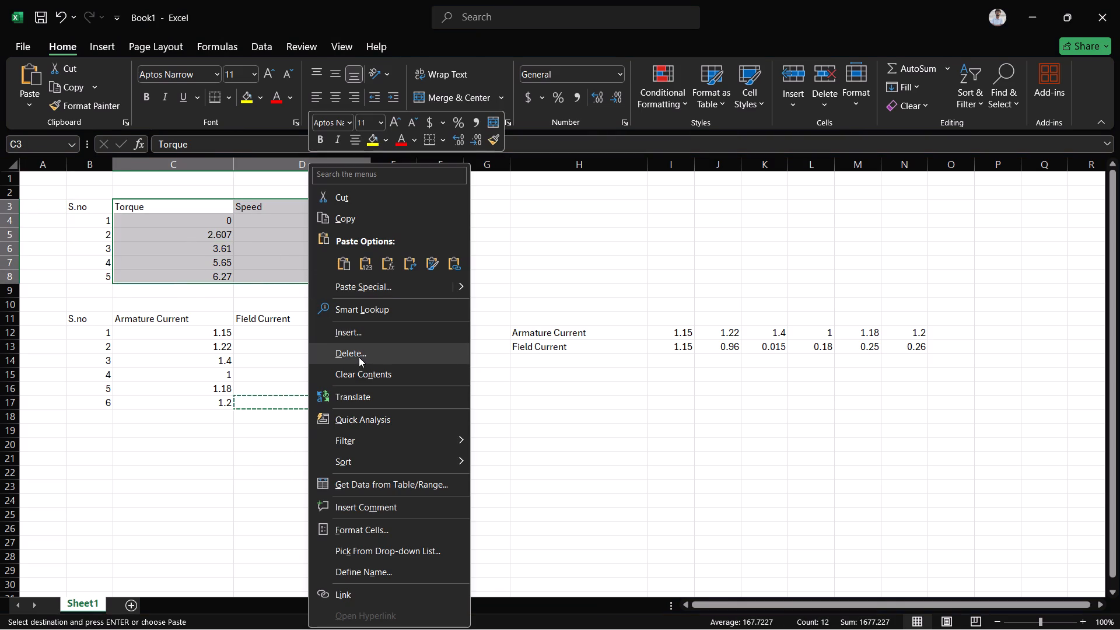
left_click(365, 416)
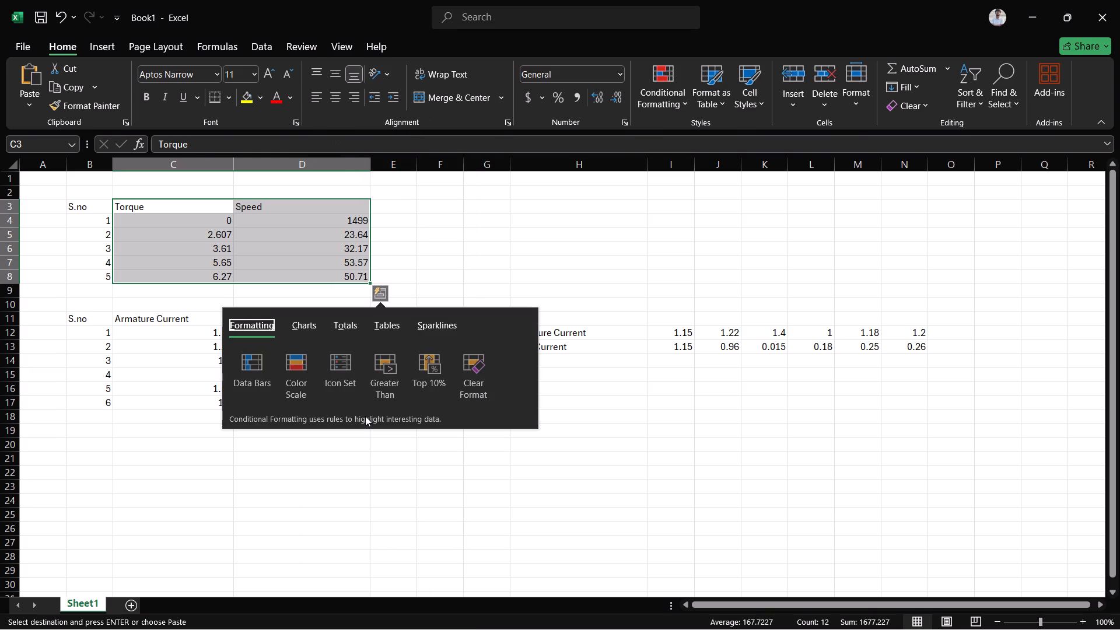
left_click(301, 321)
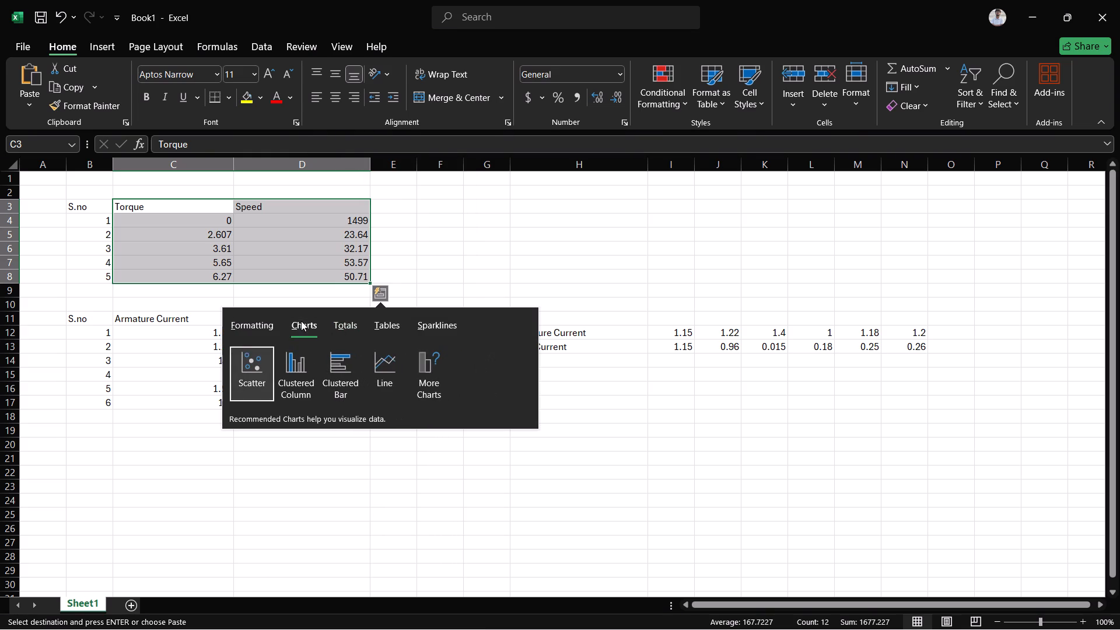
left_click(433, 362)
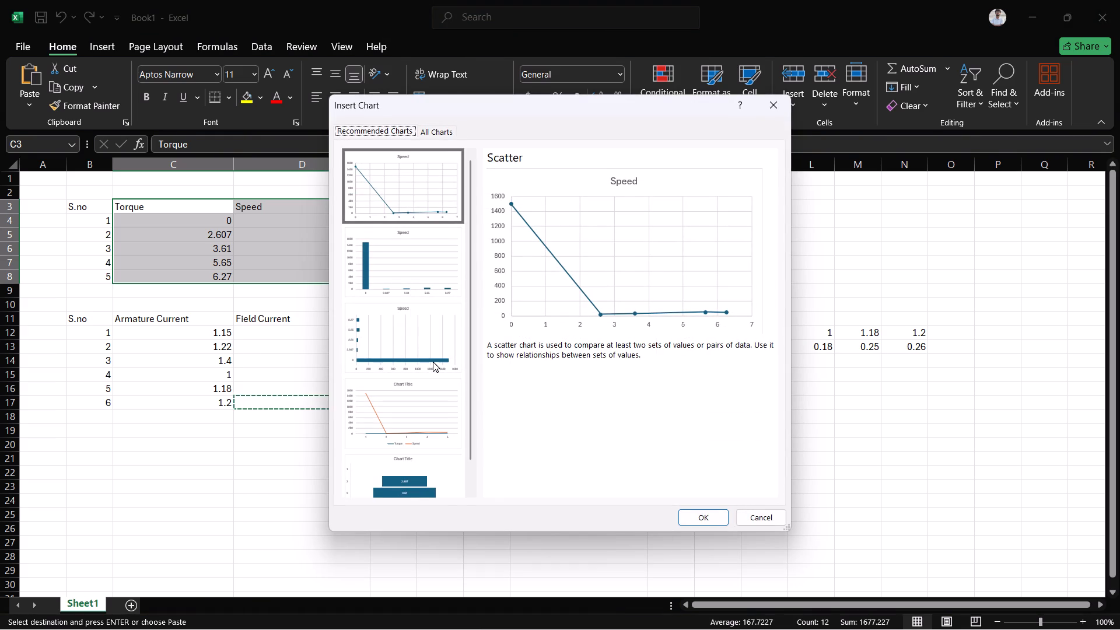
Preview Pie, Clustered Column and Line chart types for torque and speed, including marker, 100% stacked and 3-D lines, and close without inserting.
left_click(438, 131)
left_click(402, 208)
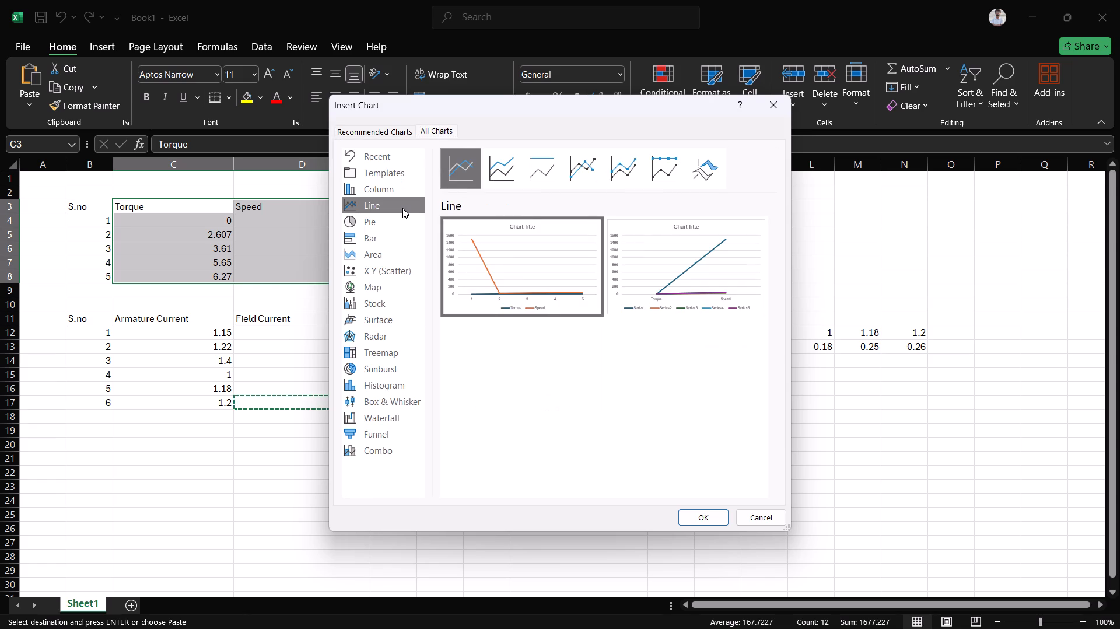
left_click(369, 222)
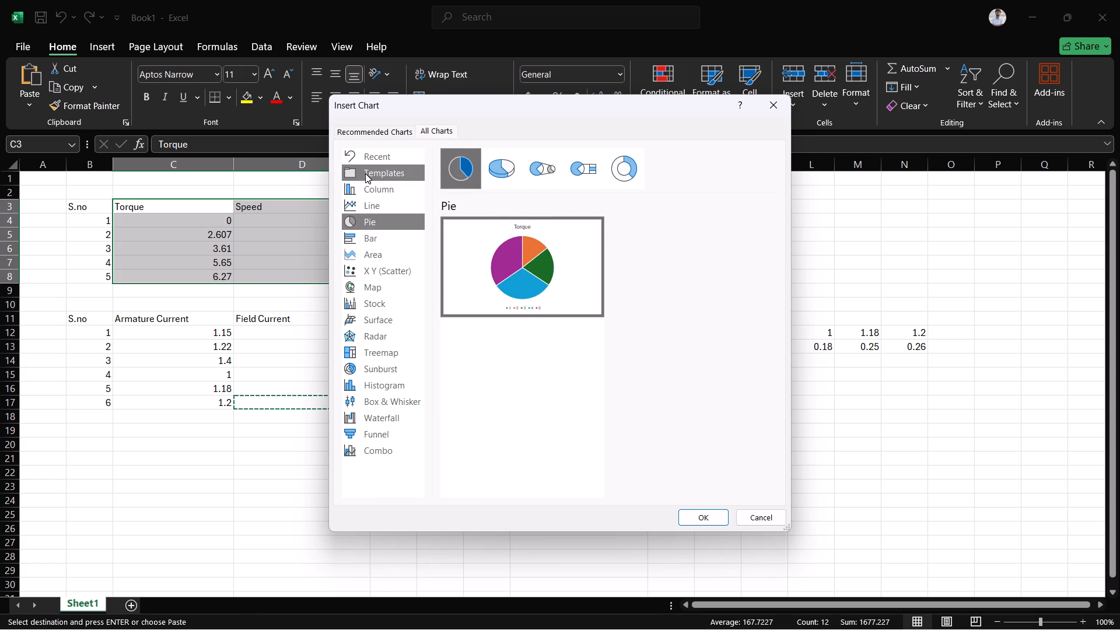
left_click(369, 157)
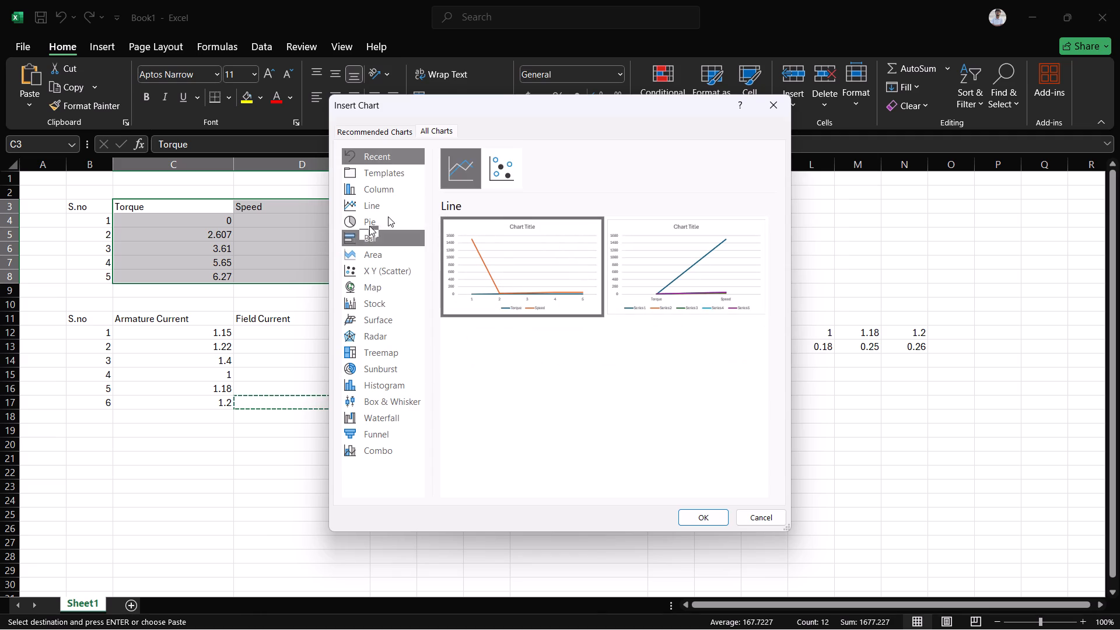
left_click(373, 177)
left_click(378, 188)
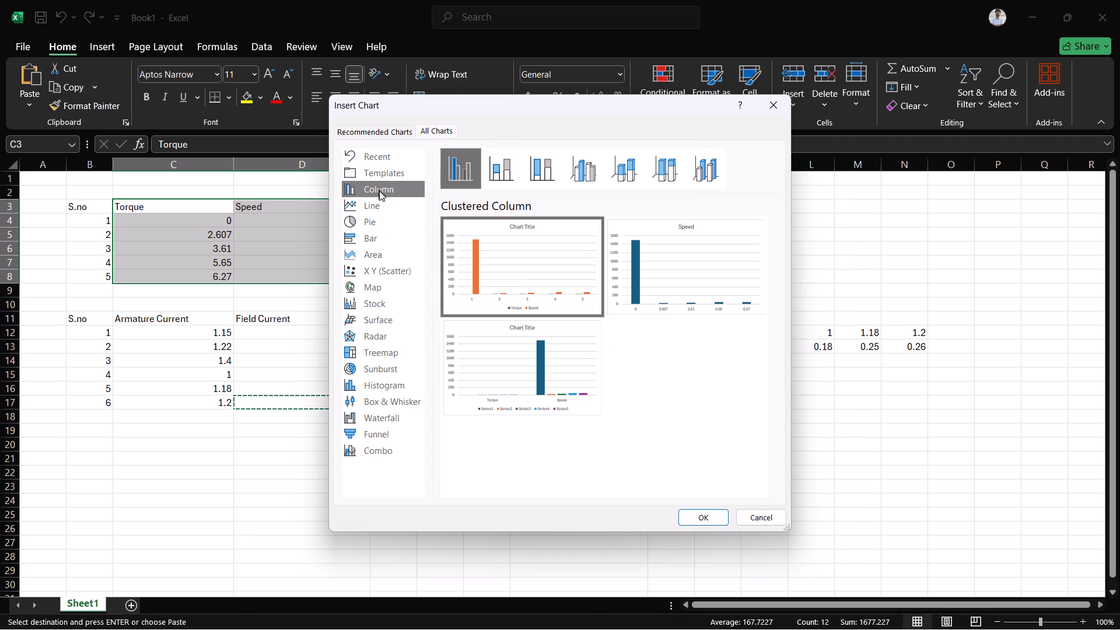
left_click(387, 209)
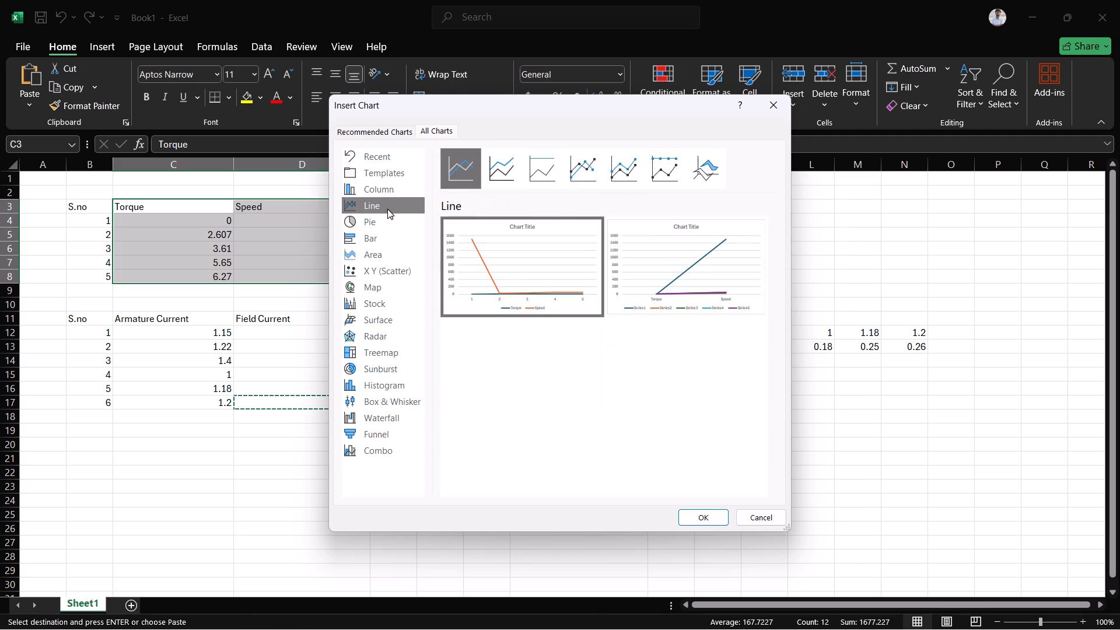
left_click(580, 178)
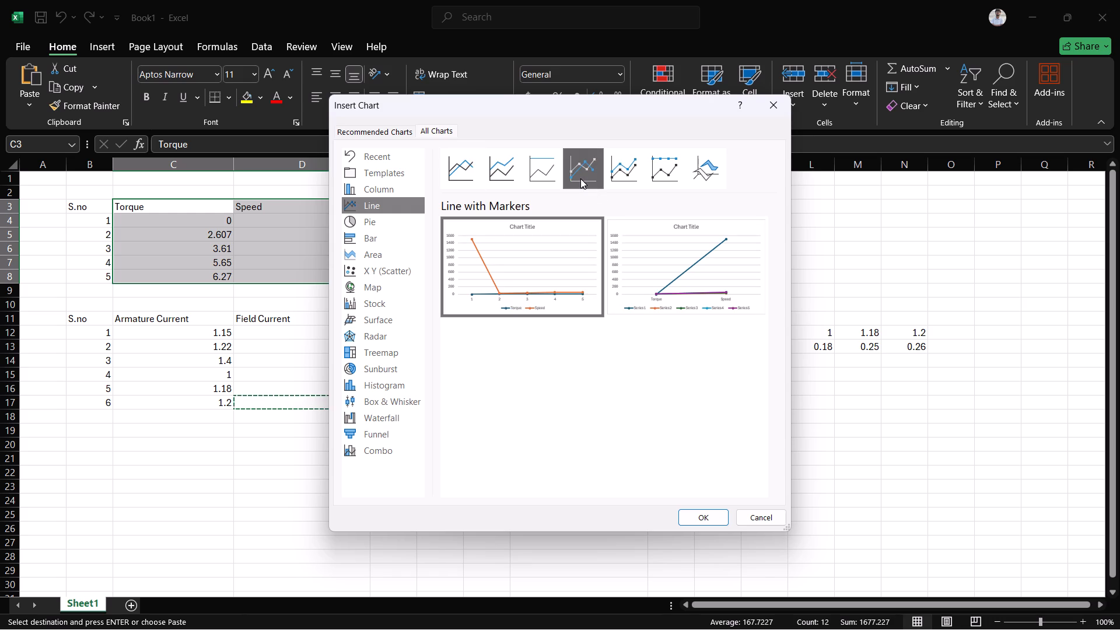
left_click(622, 173)
left_click(674, 177)
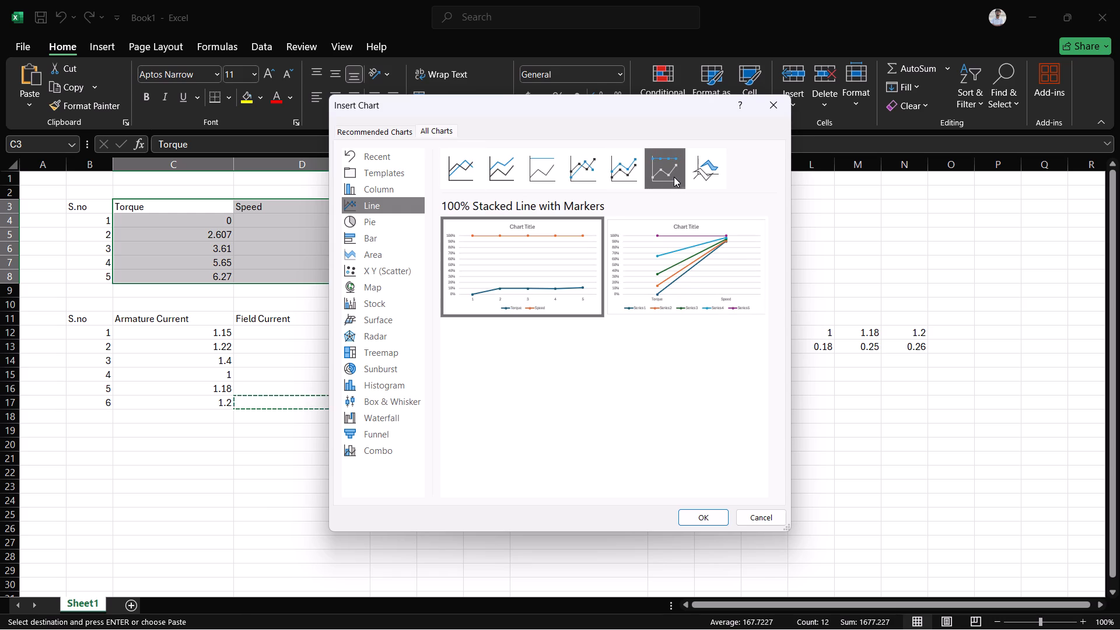
left_click(698, 180)
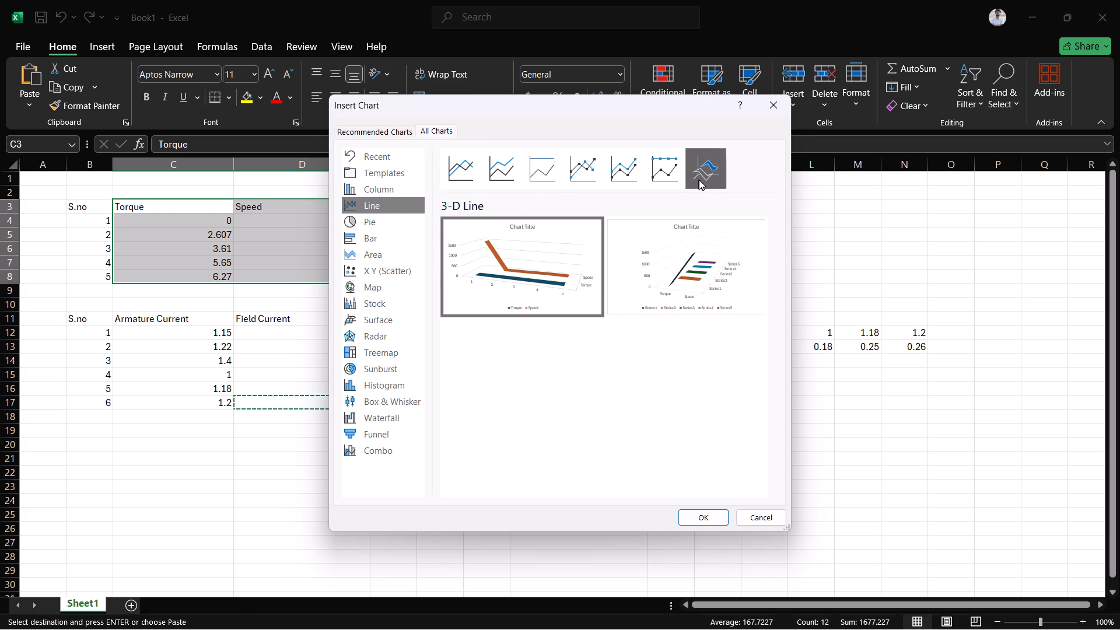
left_click(771, 111)
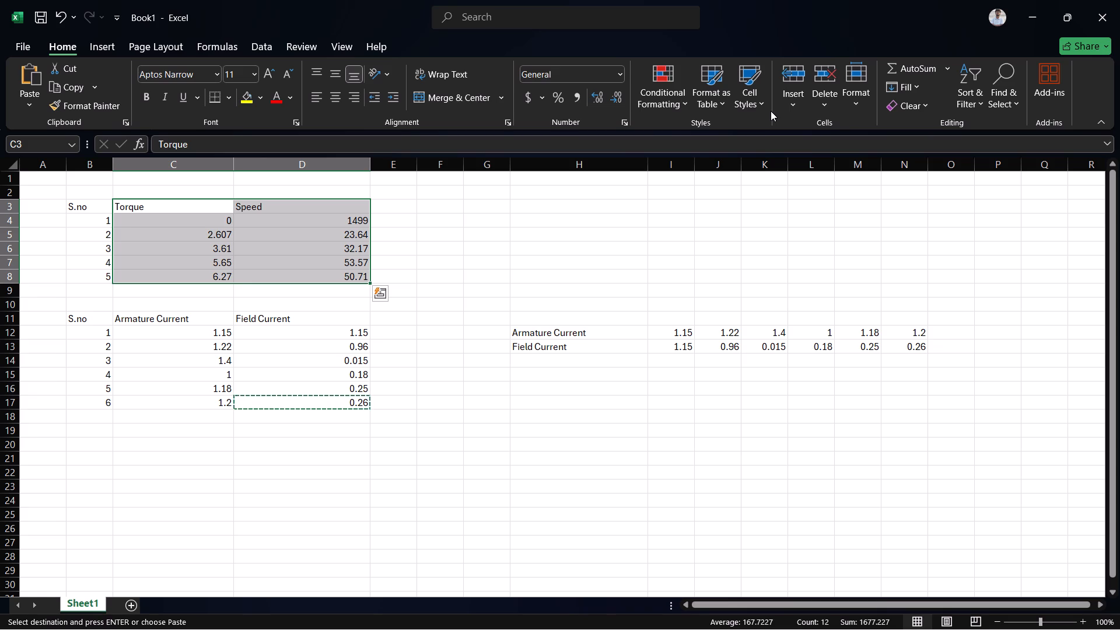
Insert a recommended Scatter chart from the Torque and Speed data in C3:D8.
right_click(289, 261)
left_click(397, 417)
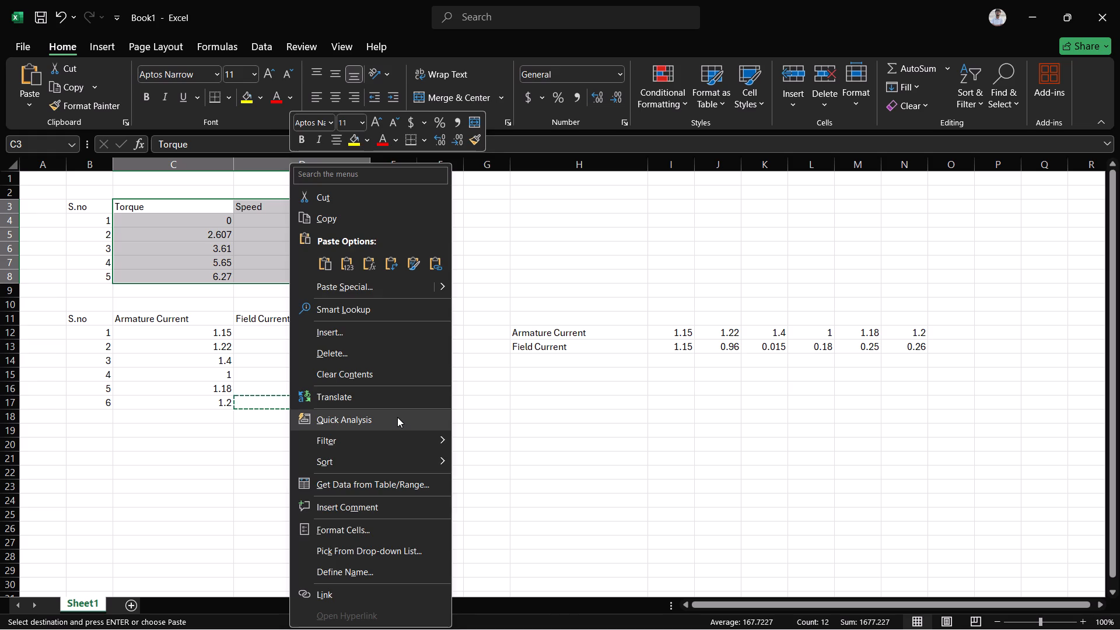
left_click(301, 327)
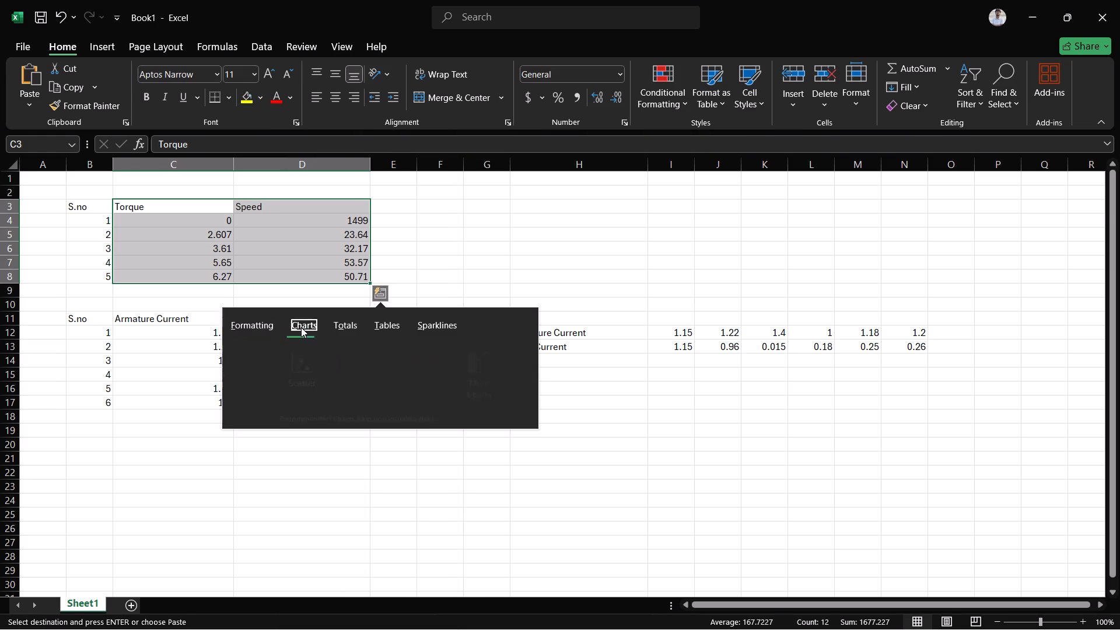
left_click(249, 367)
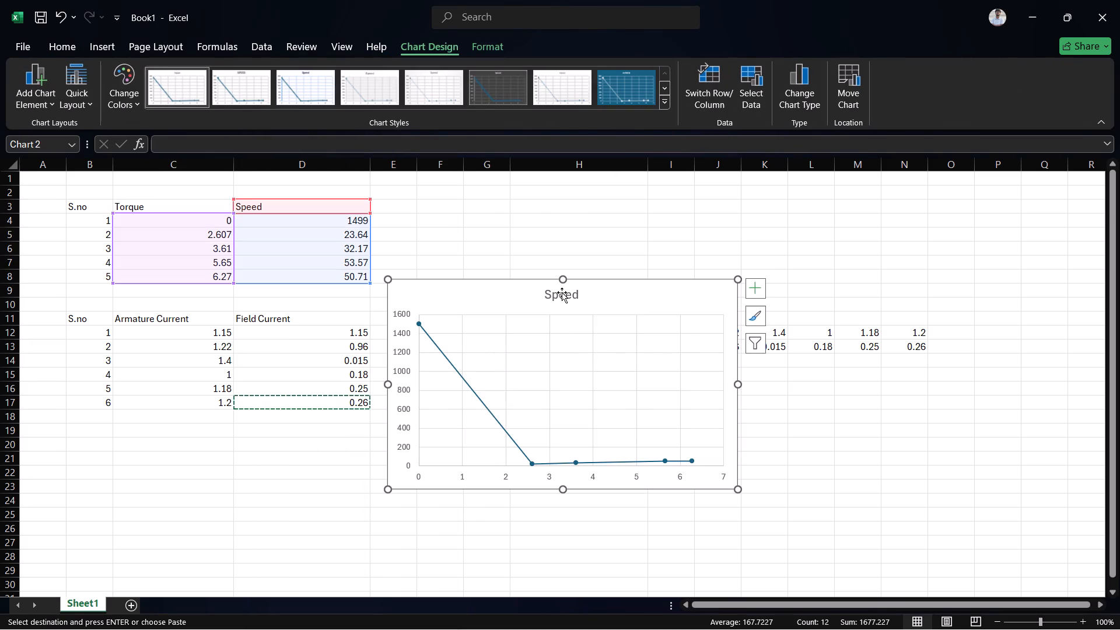
Shrink the Speed scatter chart in height and width so it spans about columns H to J and rows 9 to 18.
left_click(562, 292)
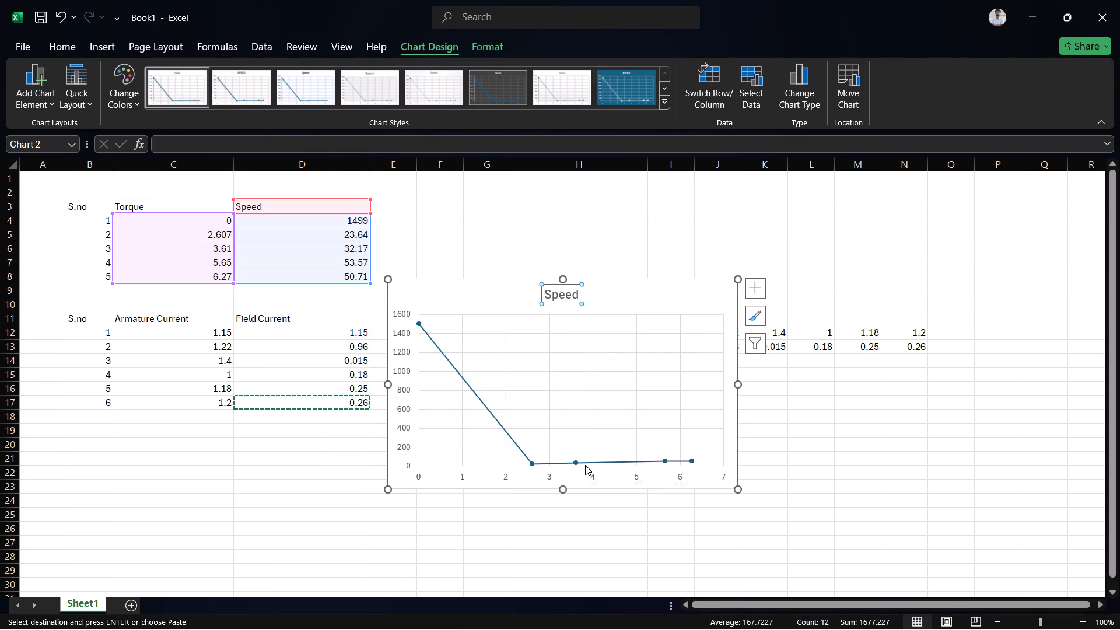
left_click(585, 465)
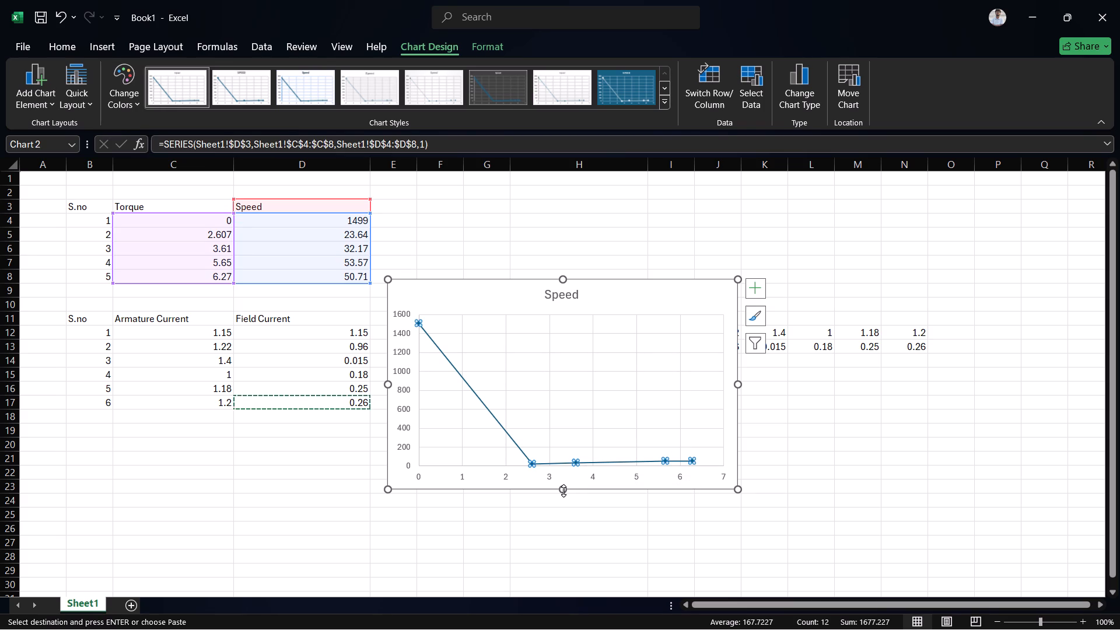
left_click_drag(563, 487, 561, 463)
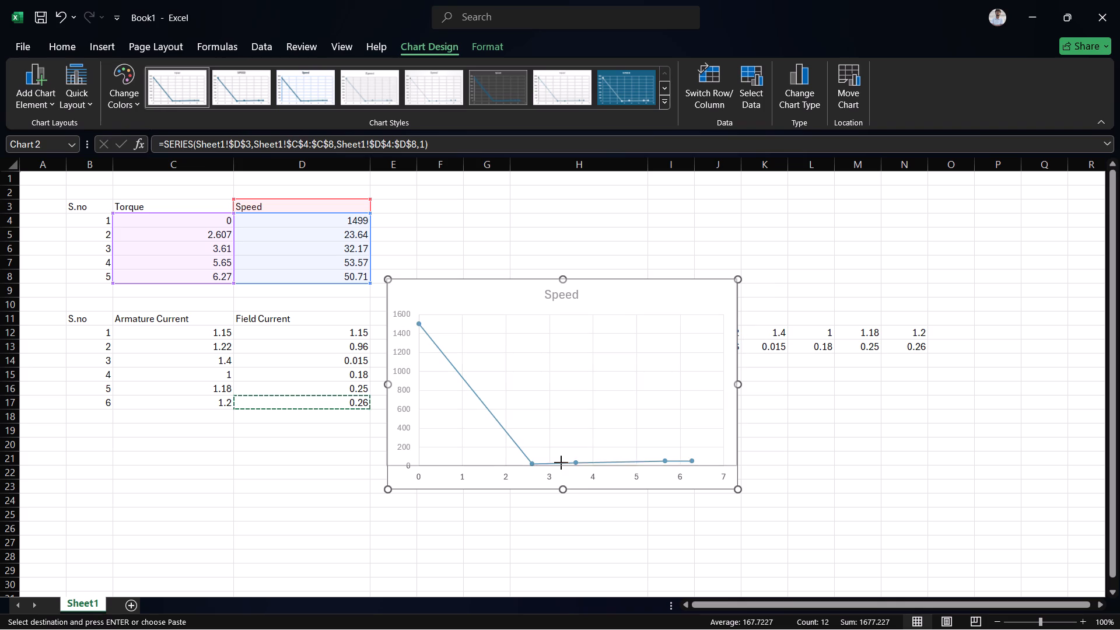
left_click_drag(561, 463, 560, 441)
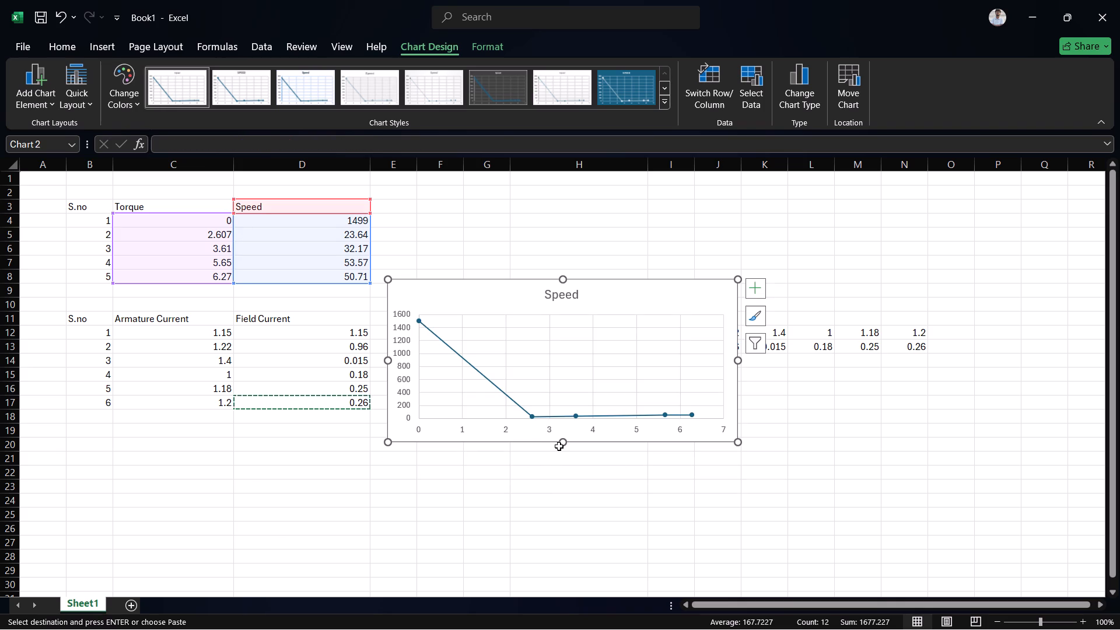
left_click_drag(564, 445, 554, 368)
left_click_drag(565, 372, 571, 450)
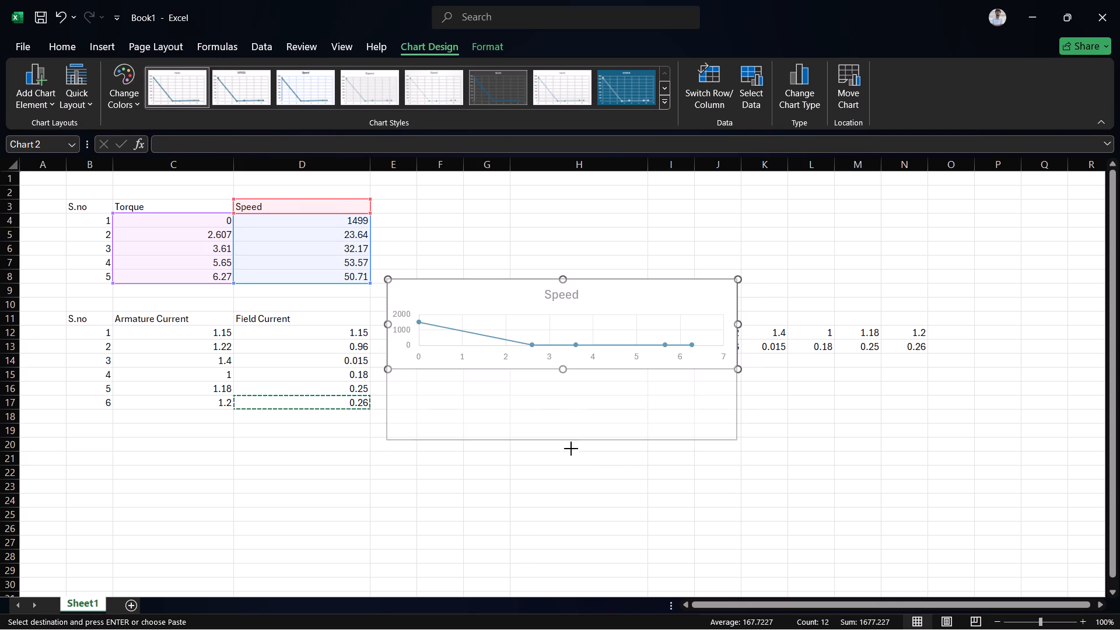
left_click_drag(571, 450, 572, 474)
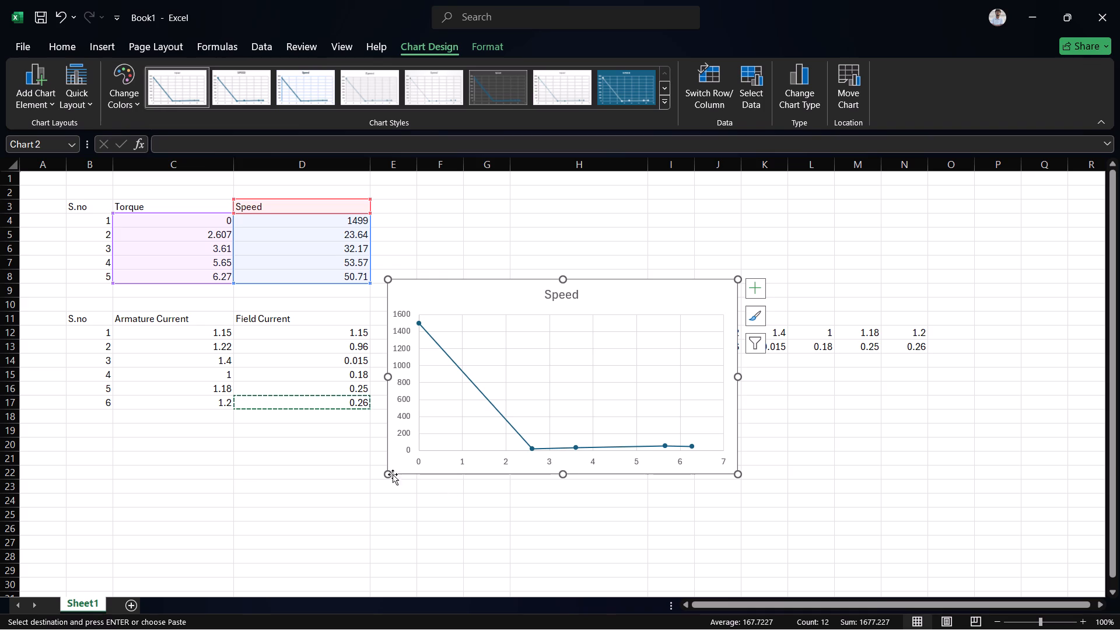
left_click_drag(388, 475, 502, 423)
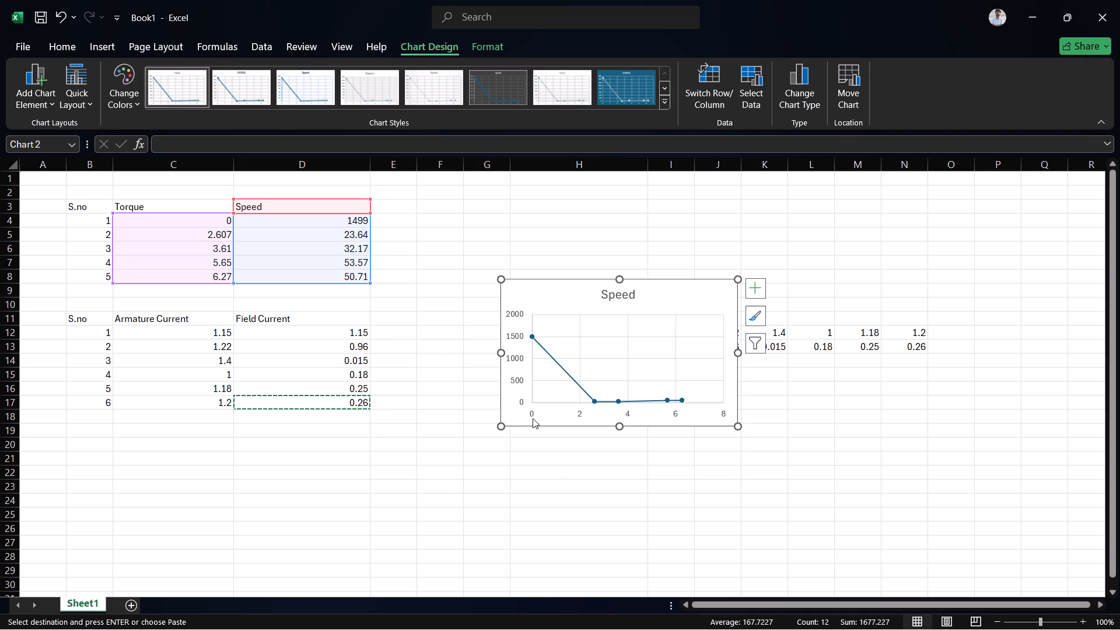
left_click(573, 419)
Preview the recommended Scatter and the Clustered Column charts for the Torque and Speed range C2:D8, and close without inserting.
left_click(235, 249)
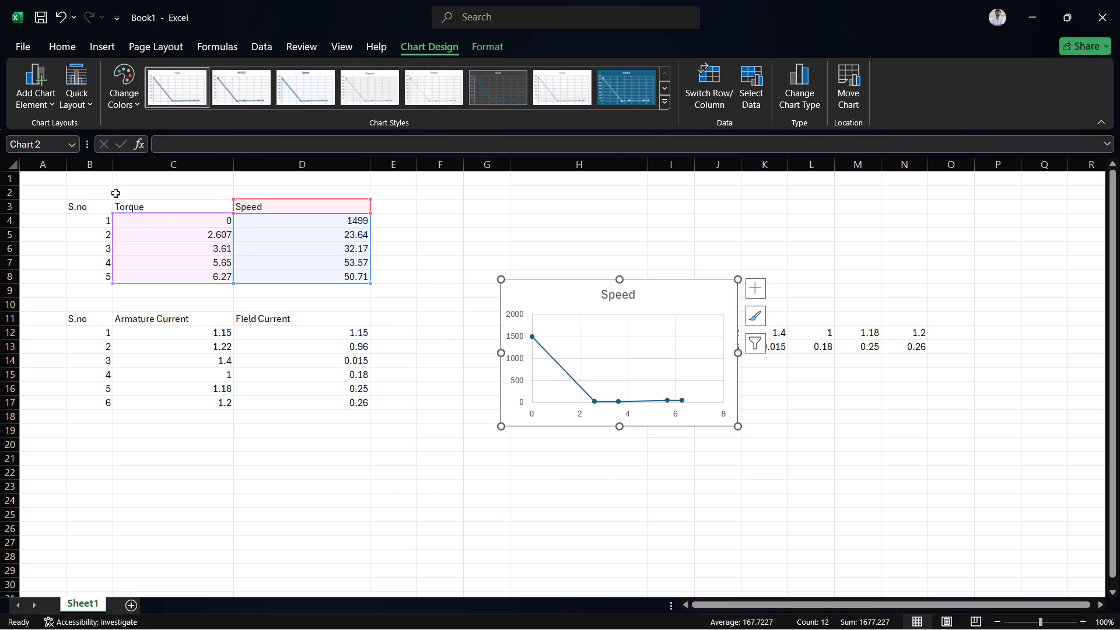
left_click(114, 188)
double_click(114, 188)
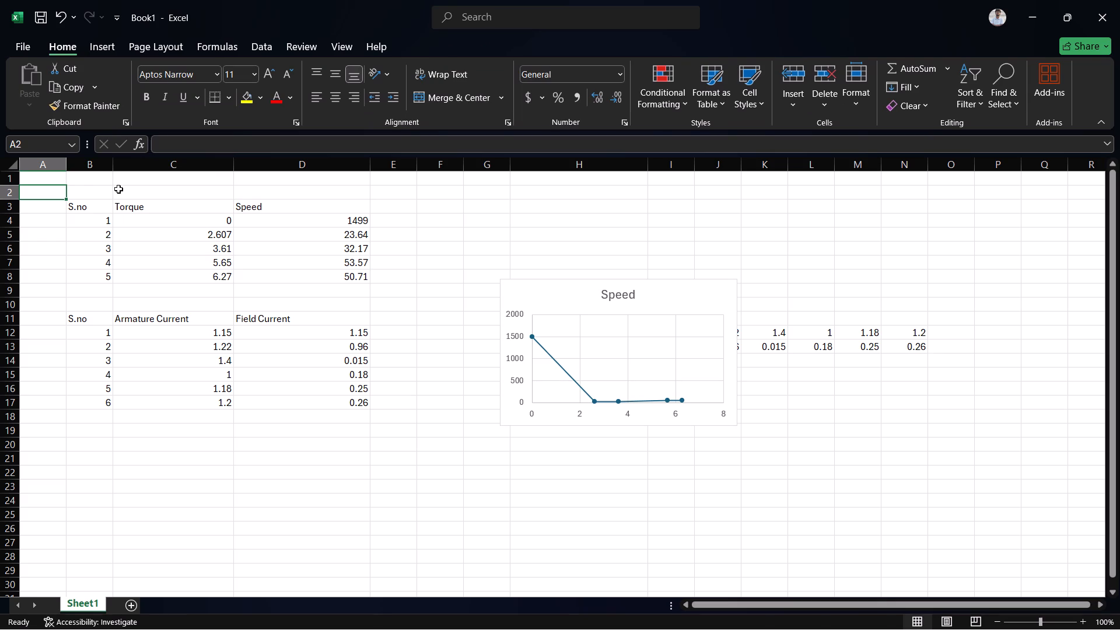
left_click_drag(117, 191, 343, 269)
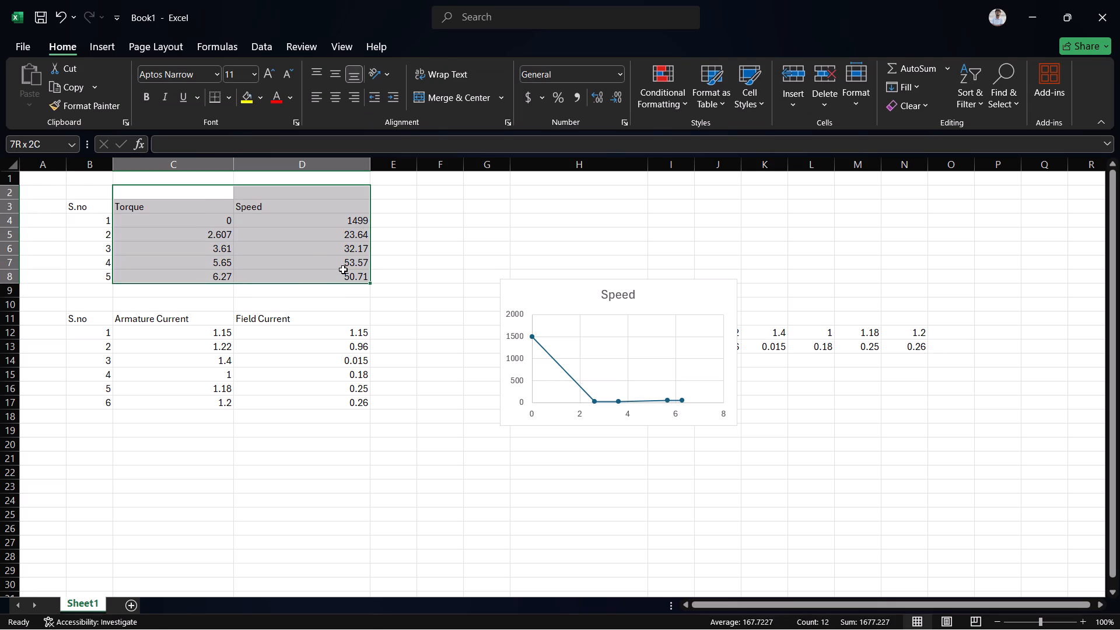
left_click_drag(343, 269, 345, 281)
right_click(345, 281)
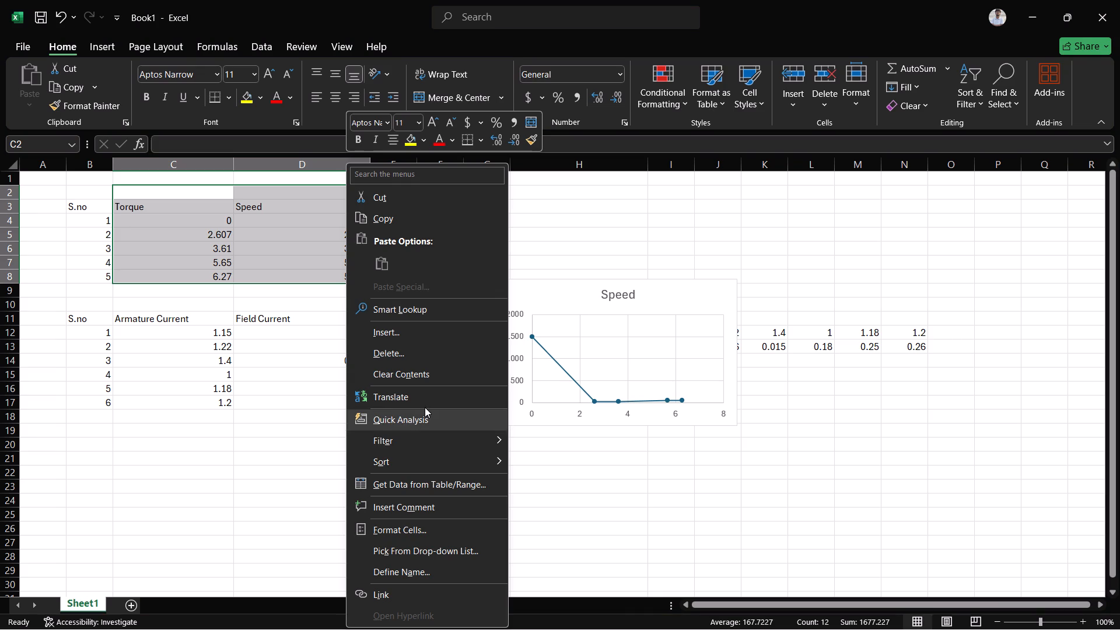
left_click(418, 421)
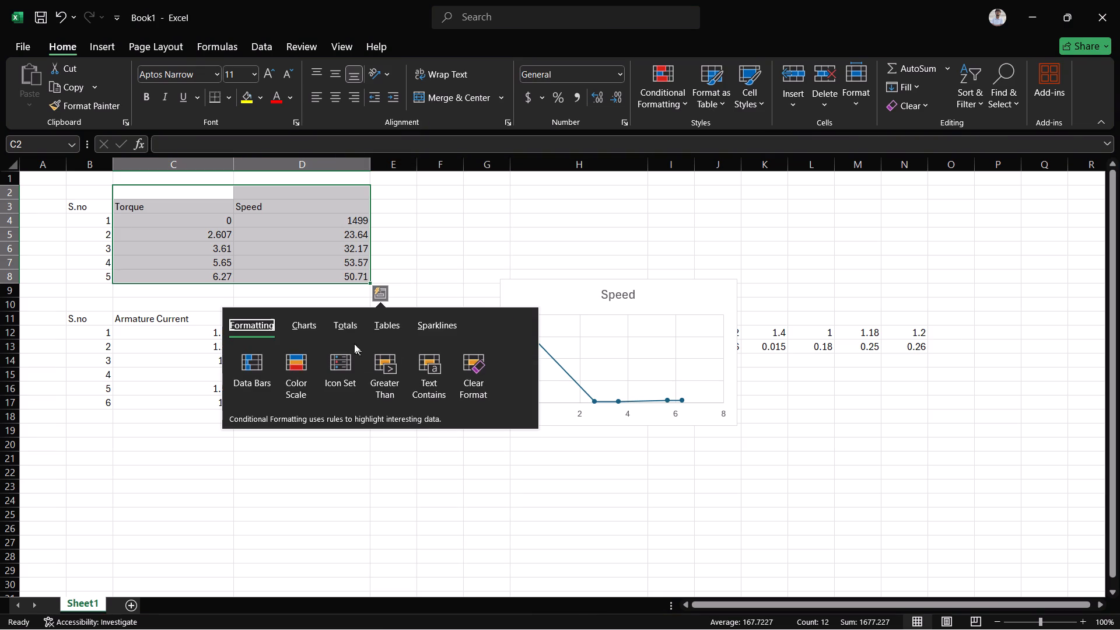
left_click(314, 327)
left_click(426, 364)
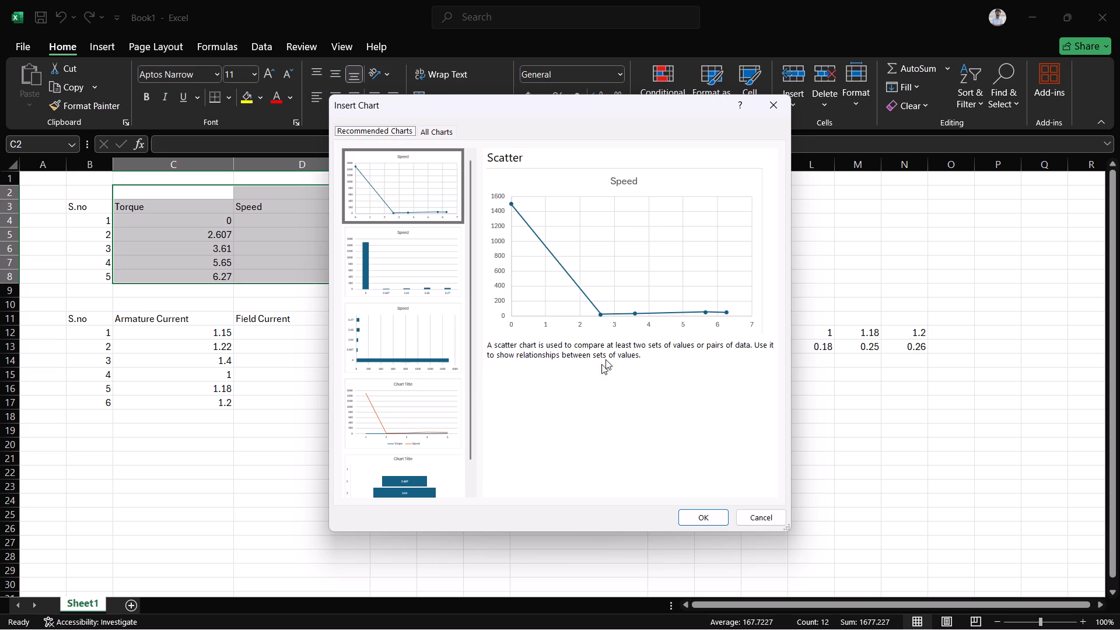
left_click(426, 132)
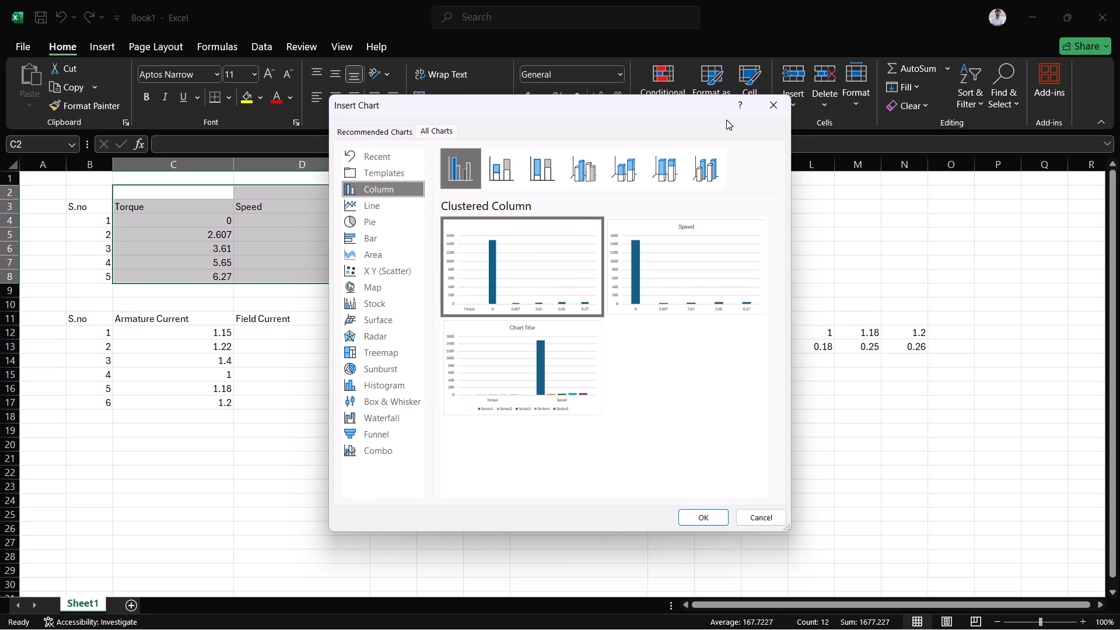
left_click(758, 108)
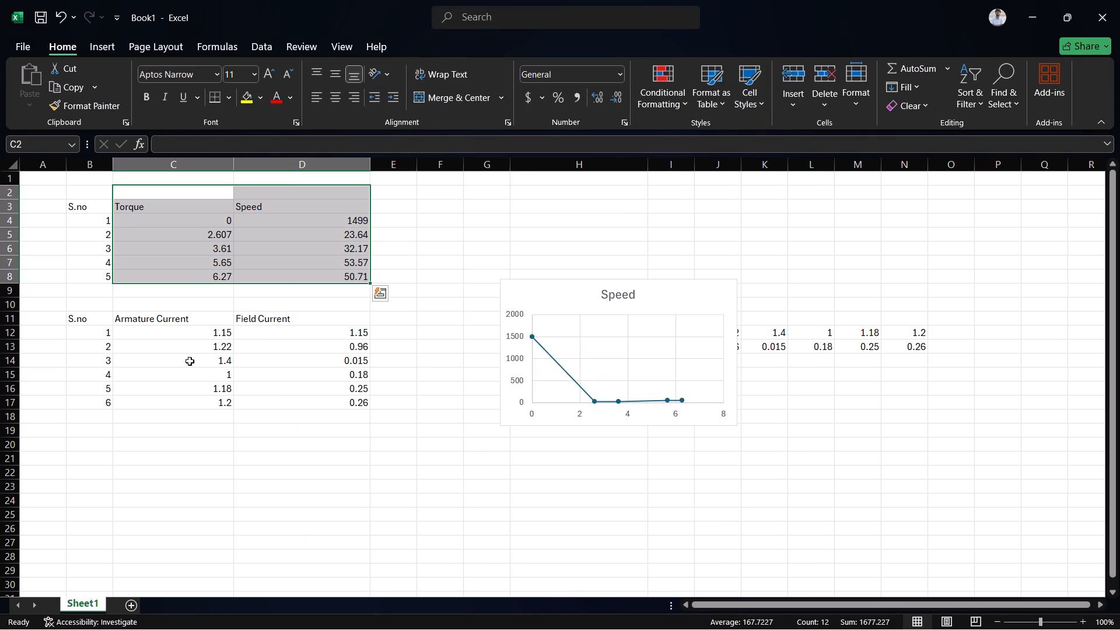
Insert a recommended Scatter chart from the Armature Current and Field Current data in C10:D17.
left_click(132, 328)
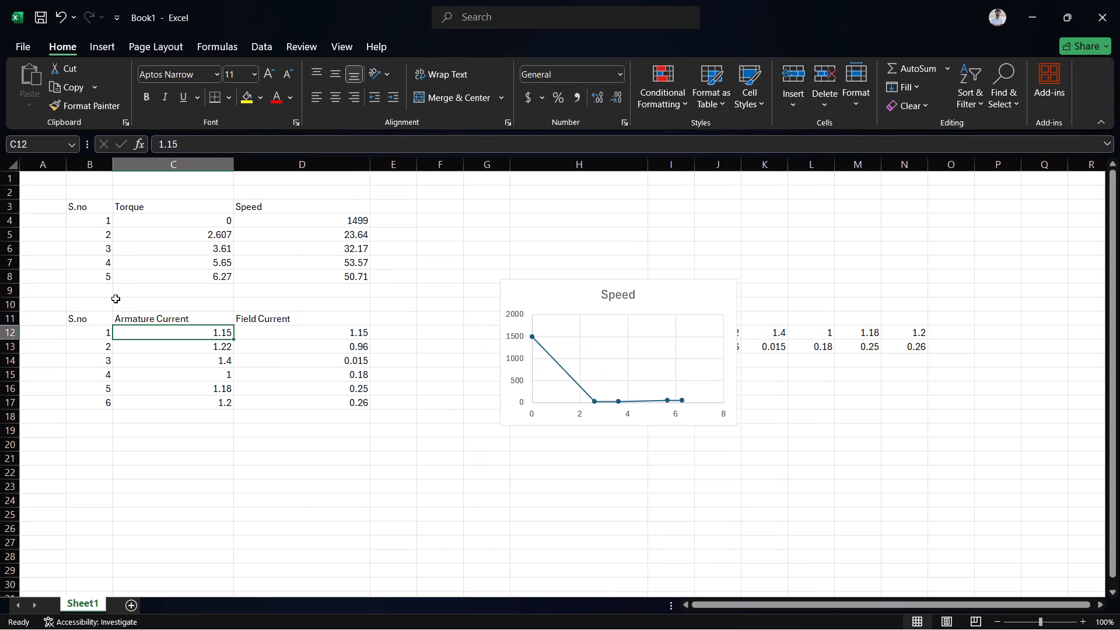
left_click_drag(120, 306, 332, 401)
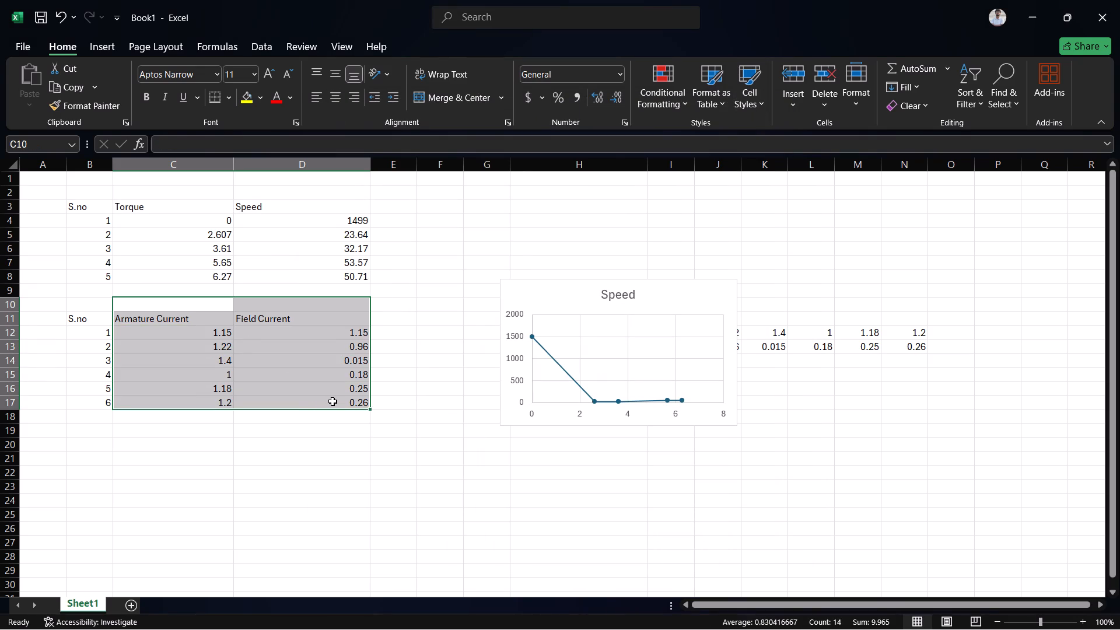
right_click(309, 393)
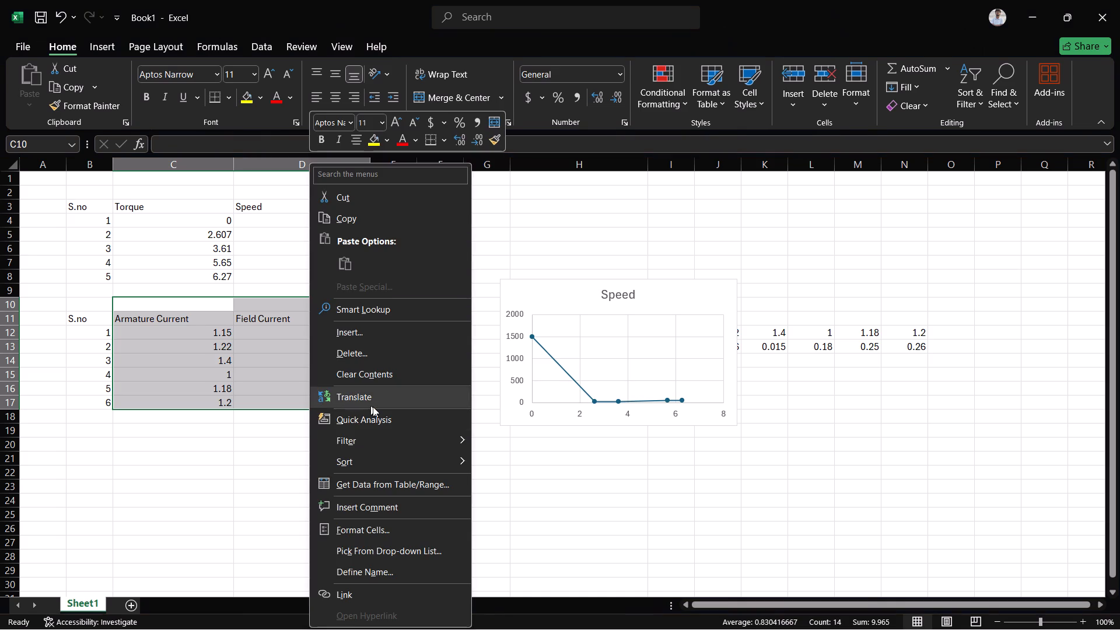
left_click(388, 419)
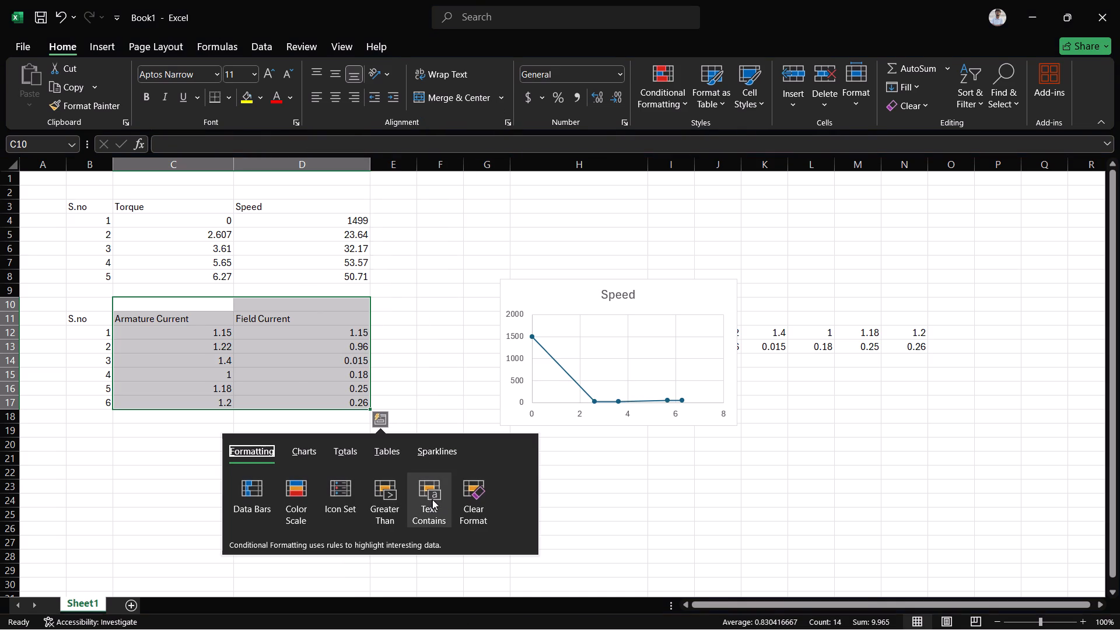
left_click(294, 450)
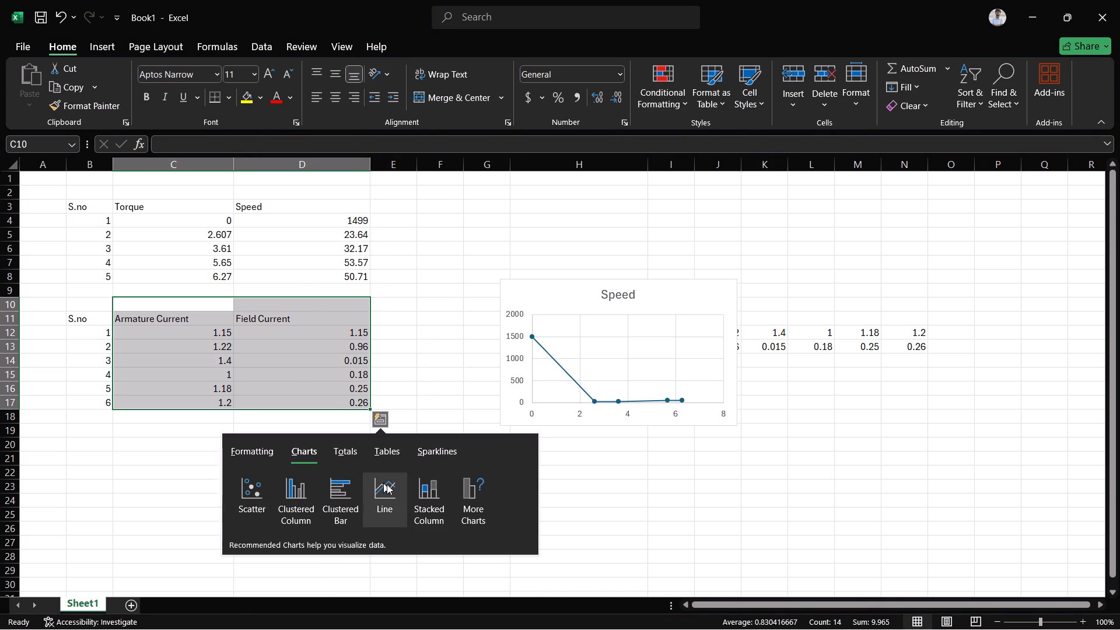
left_click(483, 511)
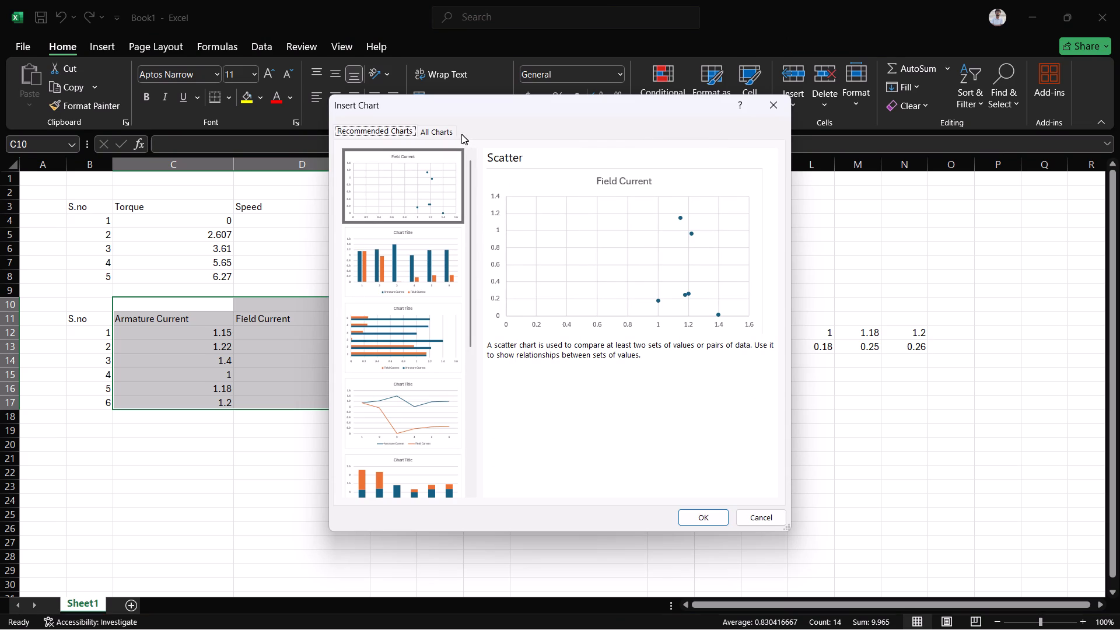
left_click(561, 225)
left_click(611, 319)
left_click(705, 512)
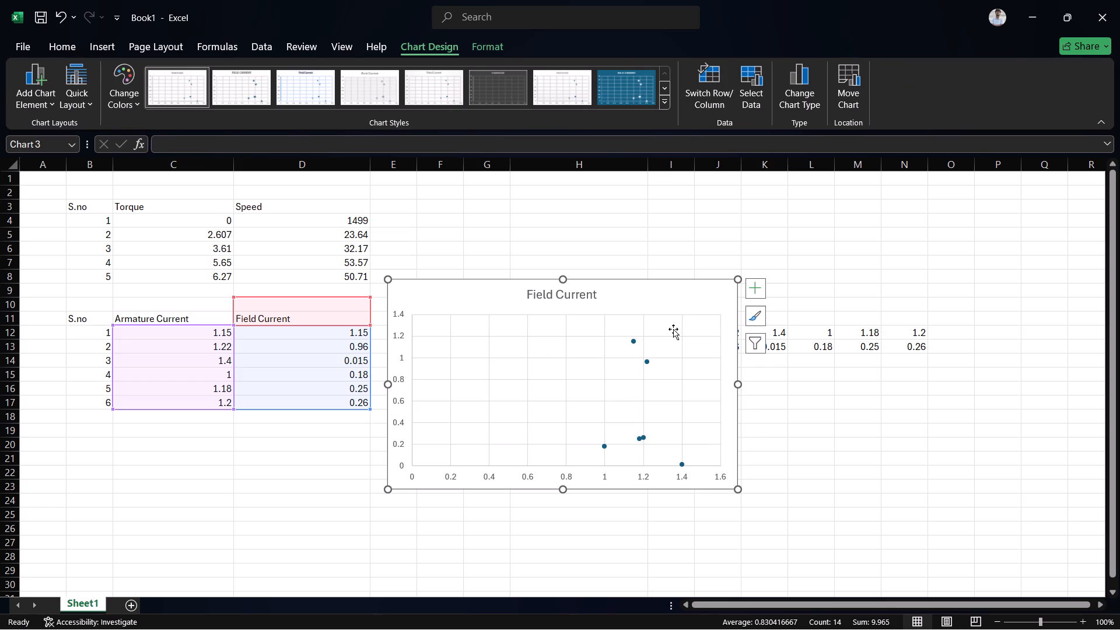
Shrink the Field Current scatter chart in height and width so it spans about columns G to J and rows 9 to 17.
right_click(641, 435)
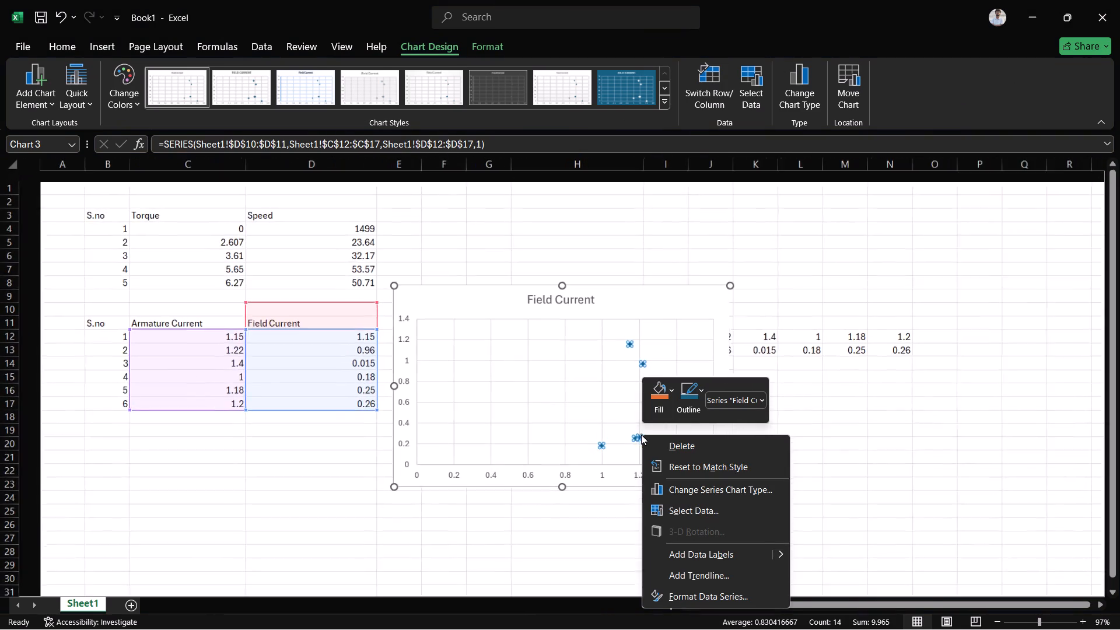
left_click(535, 368)
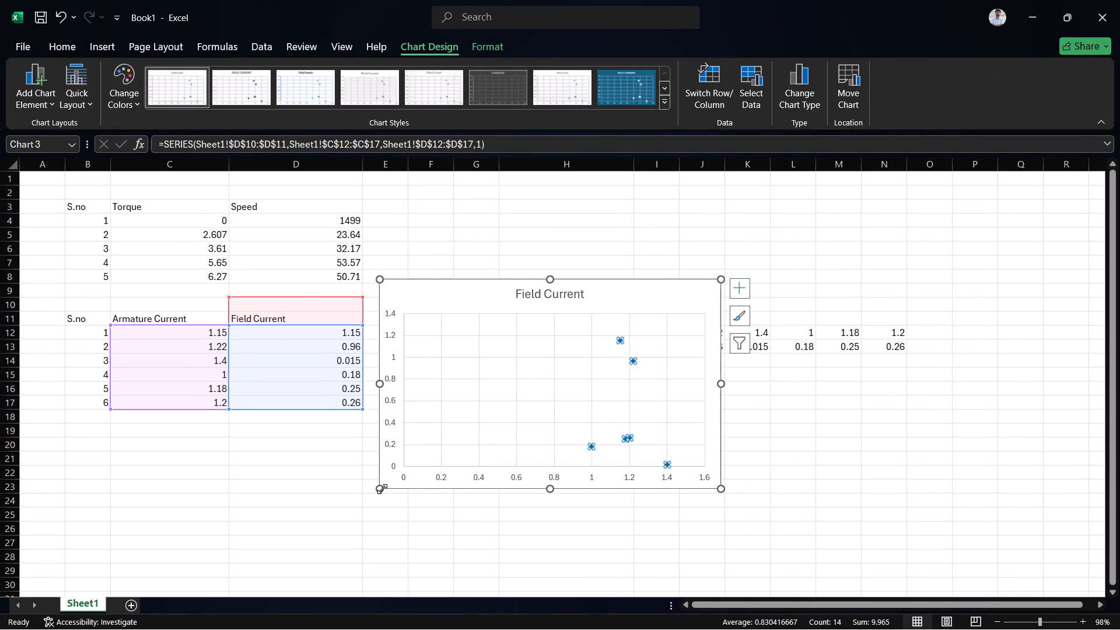
left_click_drag(381, 489, 476, 405)
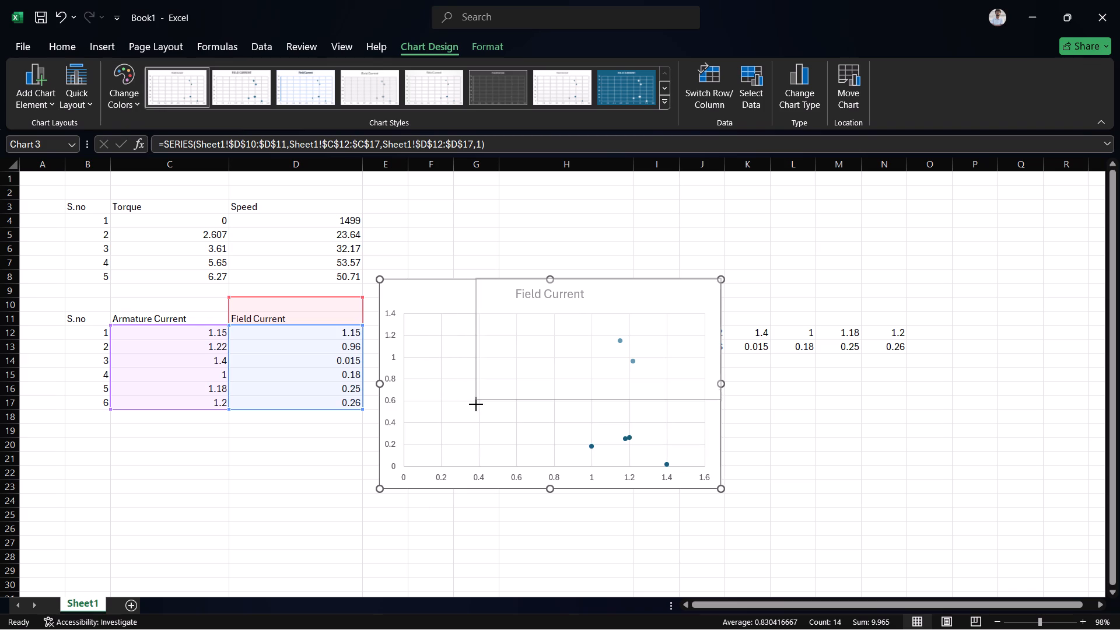
left_click_drag(476, 405, 478, 408)
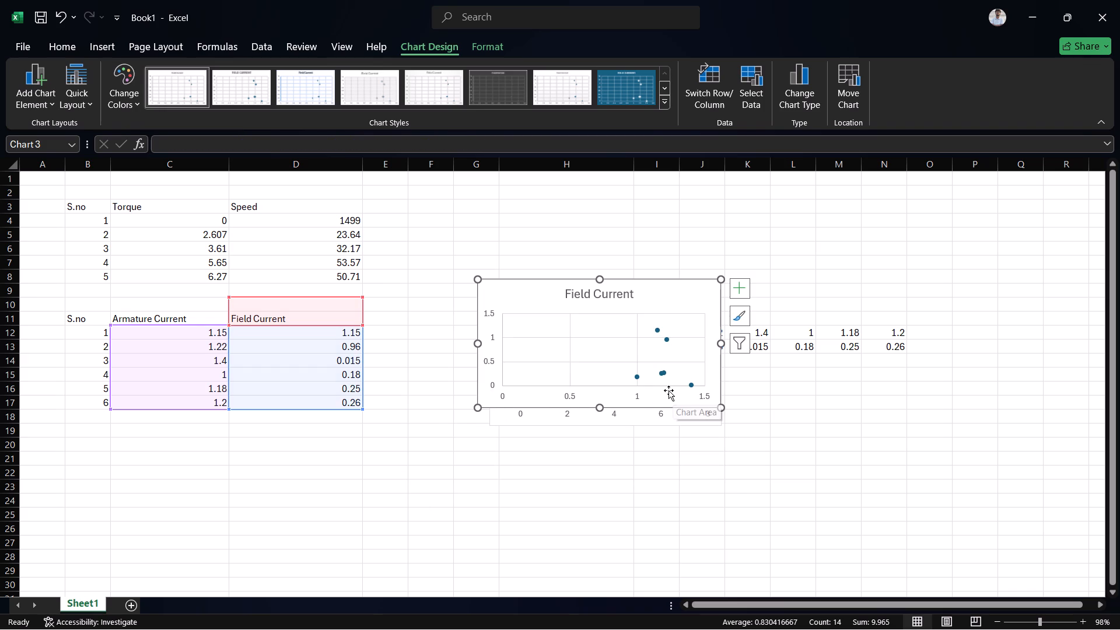
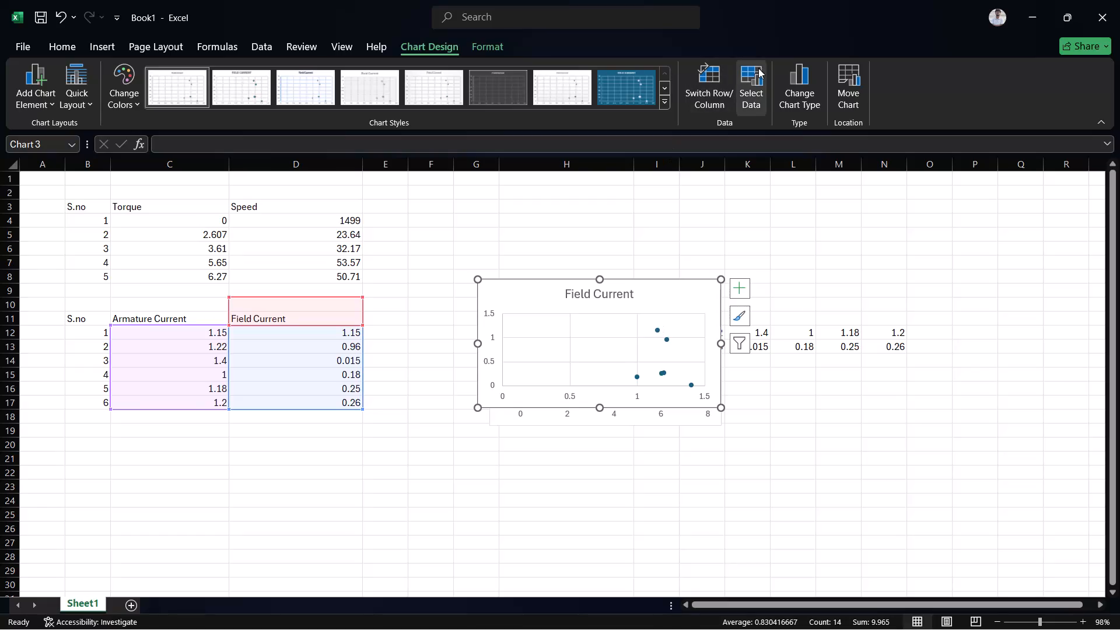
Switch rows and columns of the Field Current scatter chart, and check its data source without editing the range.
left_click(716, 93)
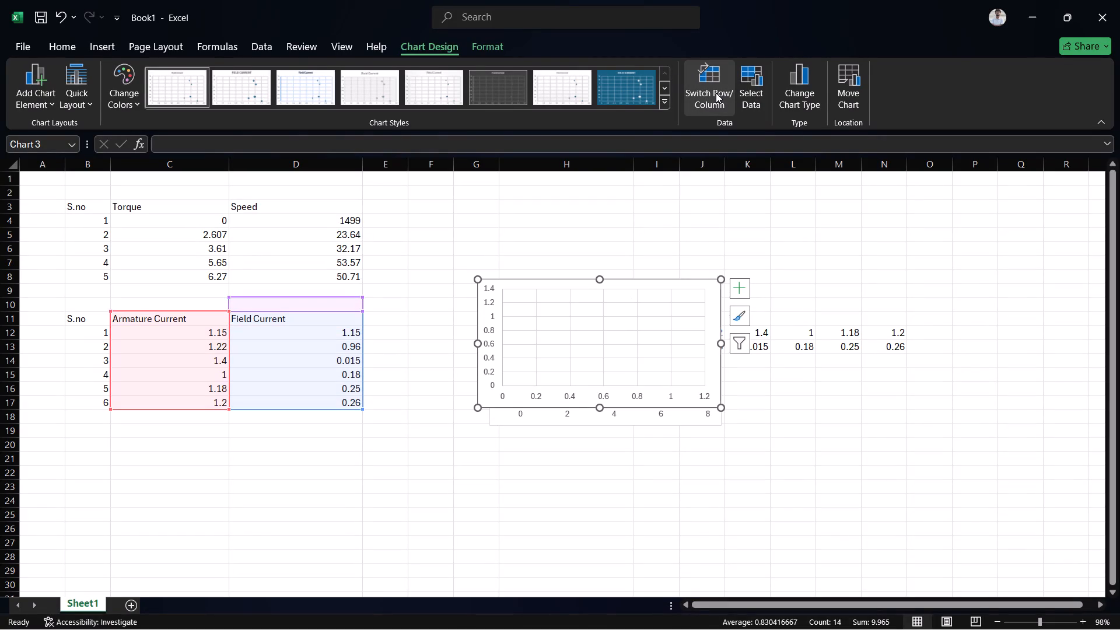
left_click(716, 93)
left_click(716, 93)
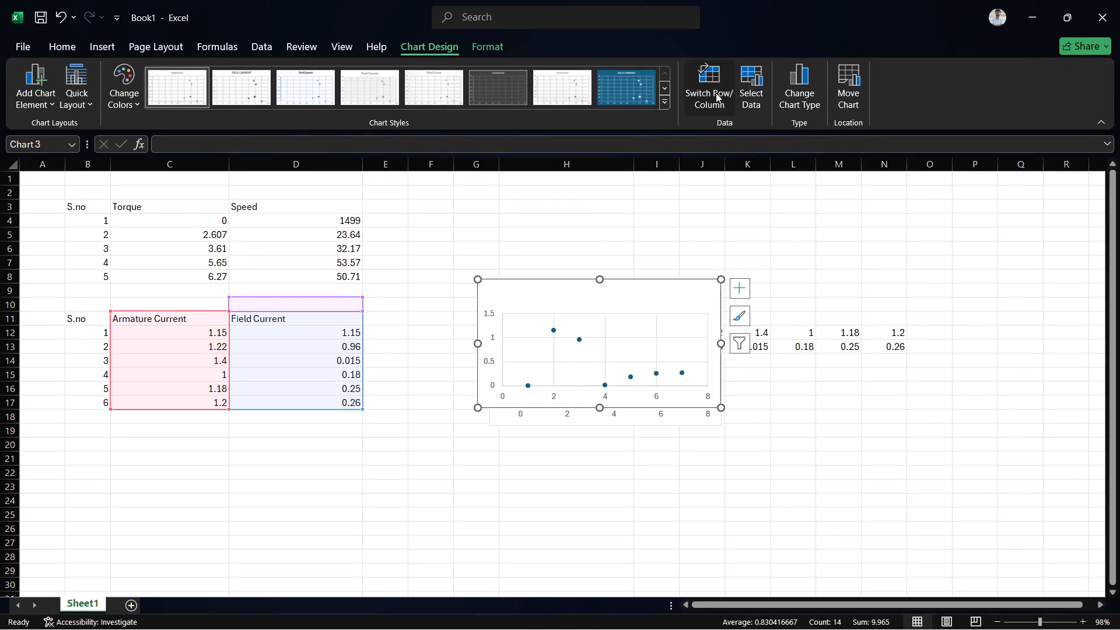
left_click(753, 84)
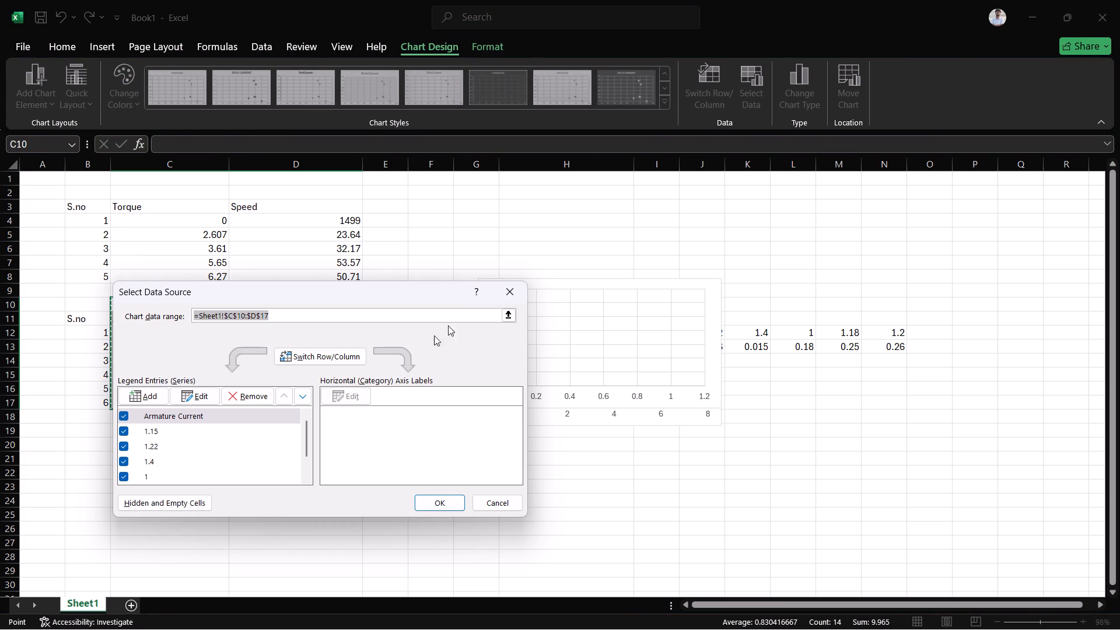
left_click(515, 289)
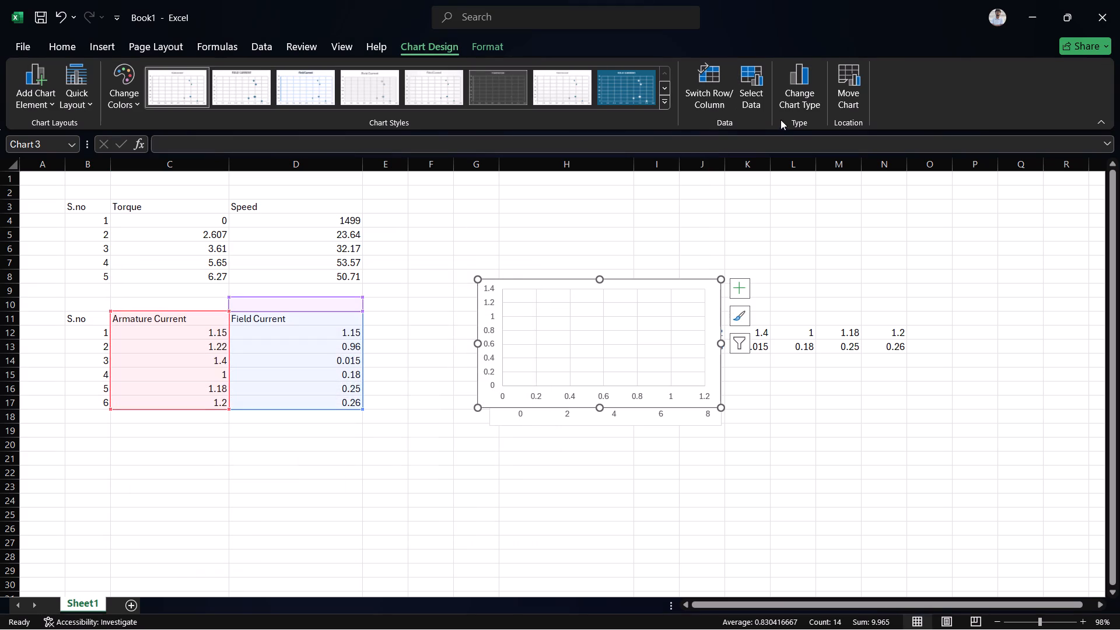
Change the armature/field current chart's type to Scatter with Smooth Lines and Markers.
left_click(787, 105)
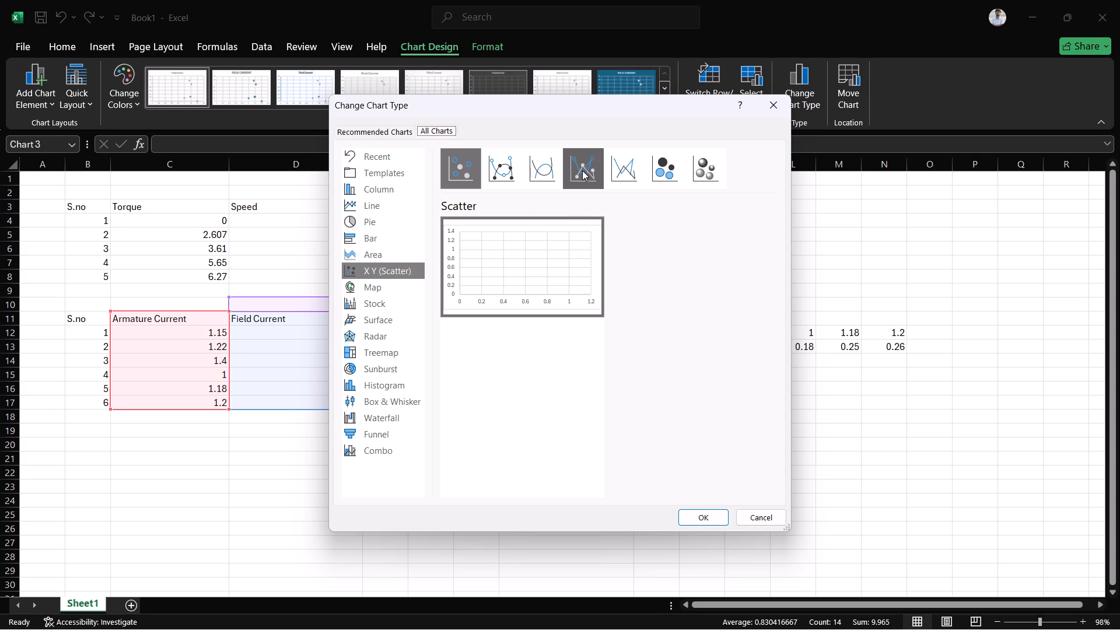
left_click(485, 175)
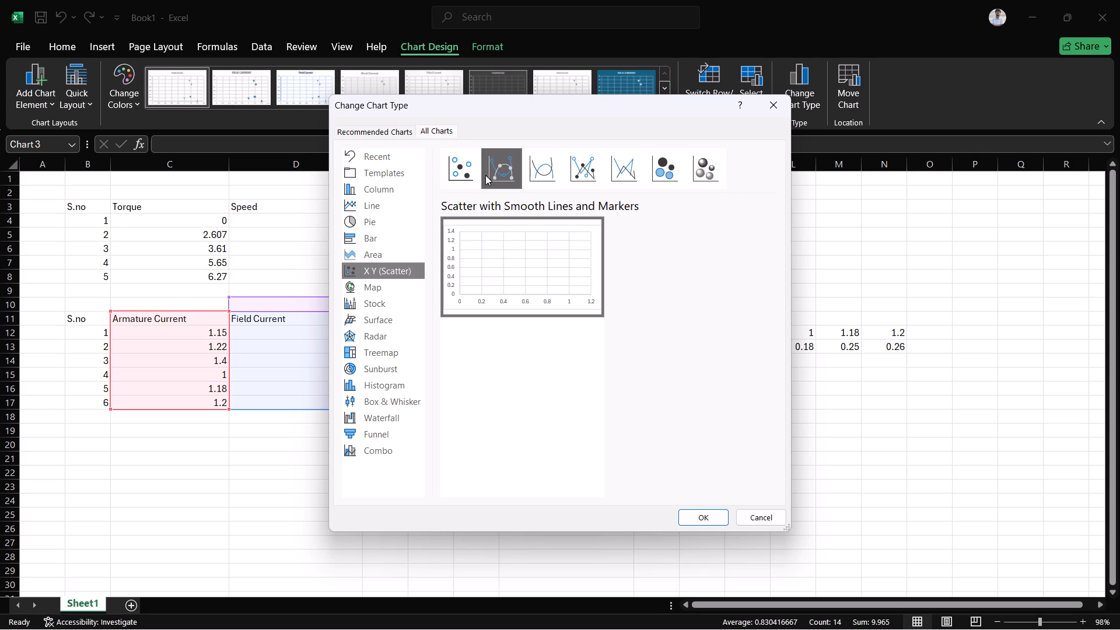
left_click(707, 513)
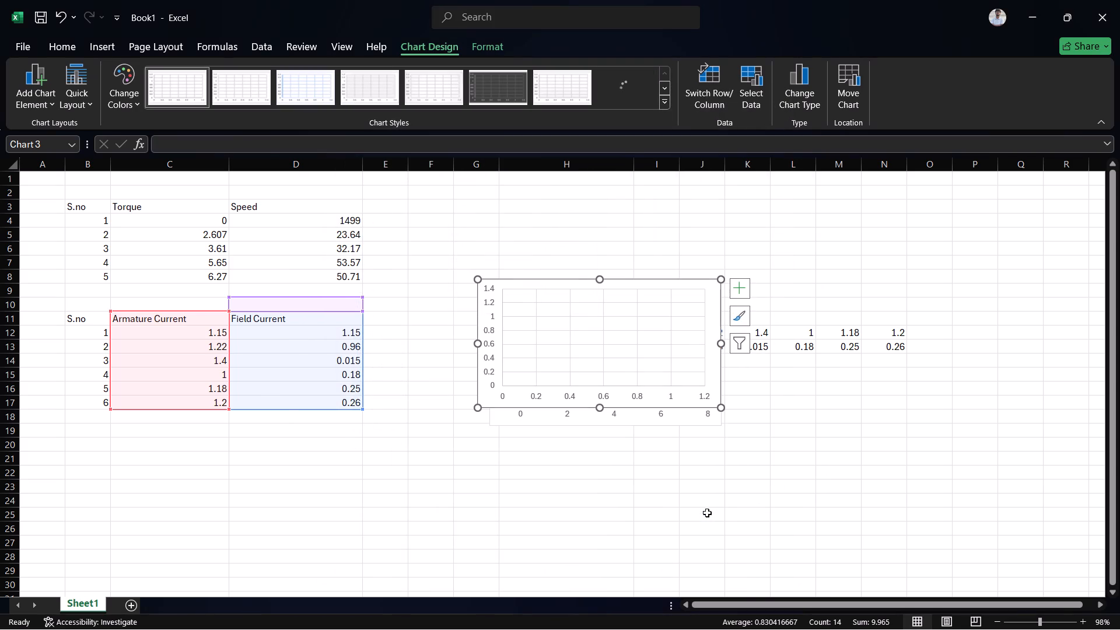
Delete the armature/field current scatter chart lying over the Speed chart.
left_click(303, 351)
left_click(638, 324)
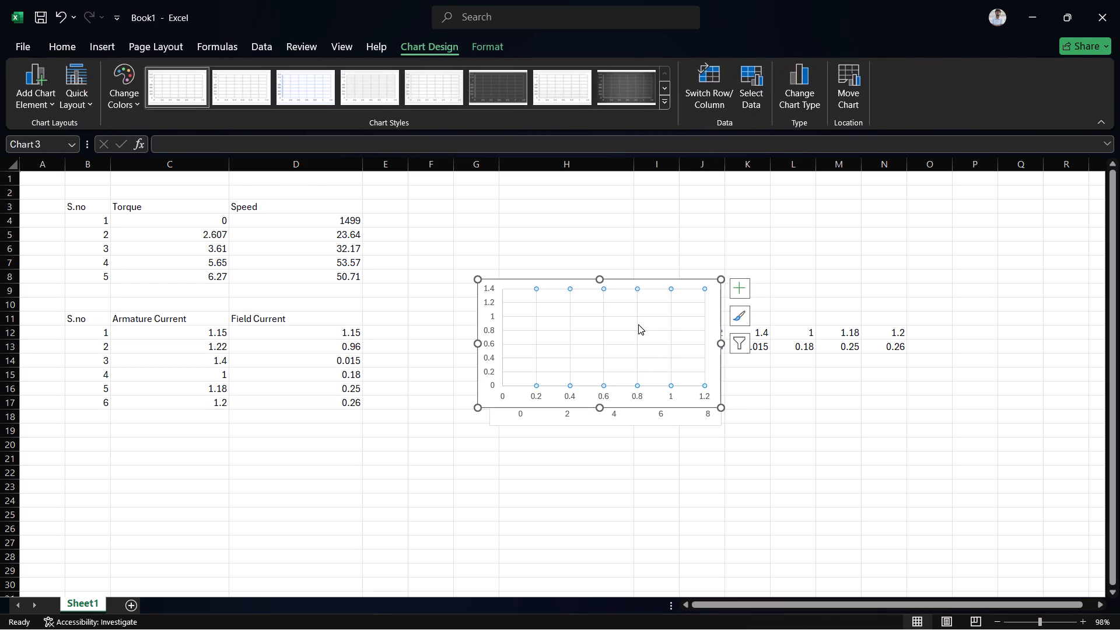
key("Delete")
key("Delete")
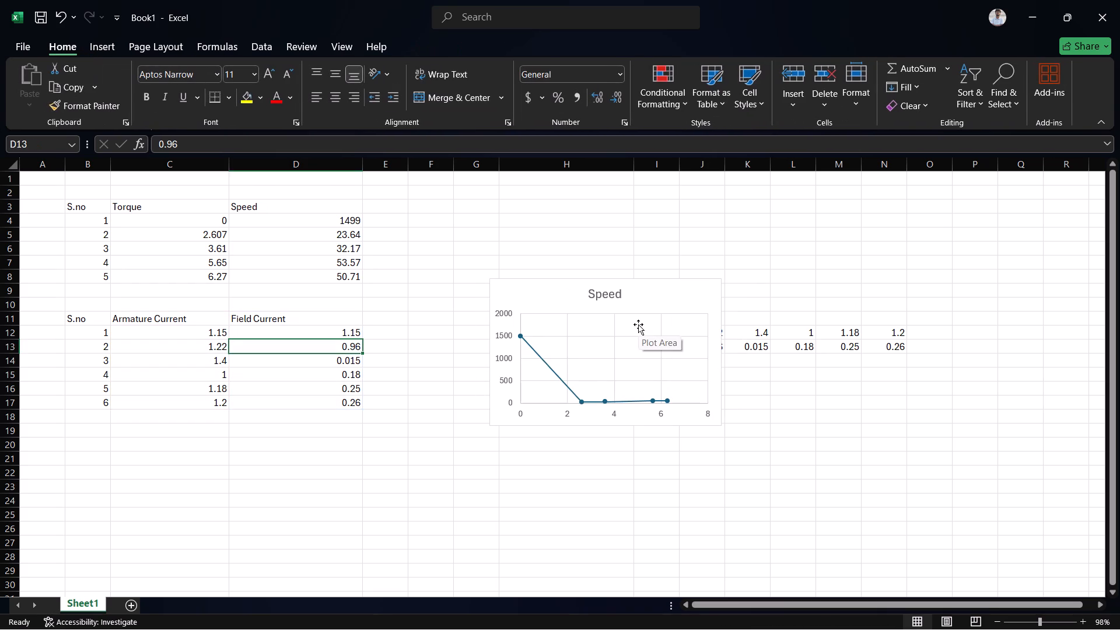
Delete the Speed scatter chart from the sheet.
left_click(638, 324)
key("Delete")
left_click(609, 330)
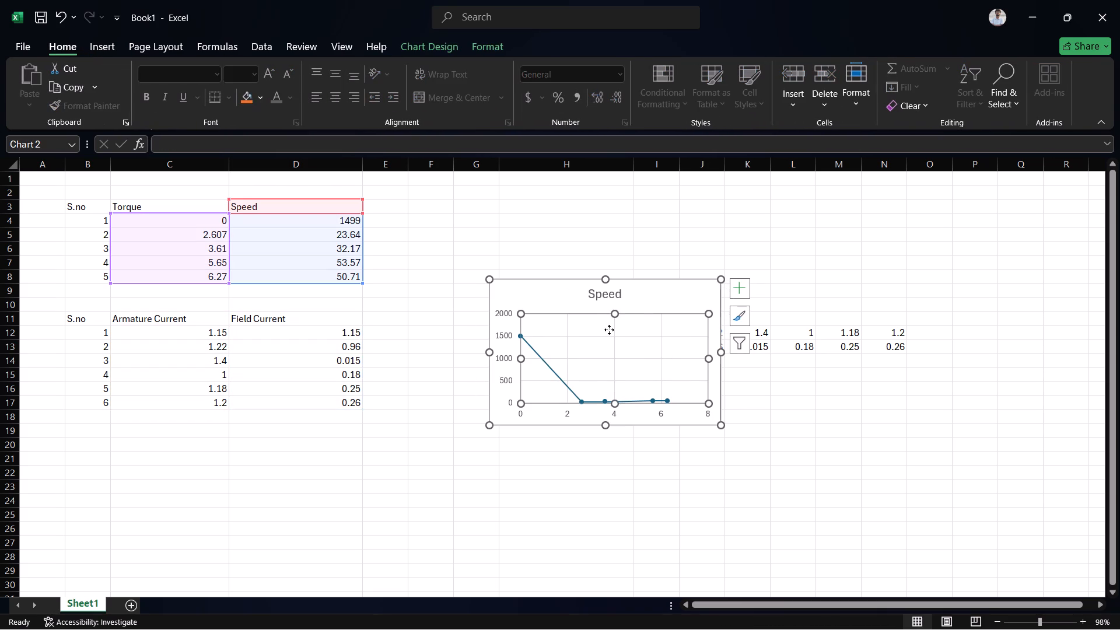
key("Delete")
key("Return")
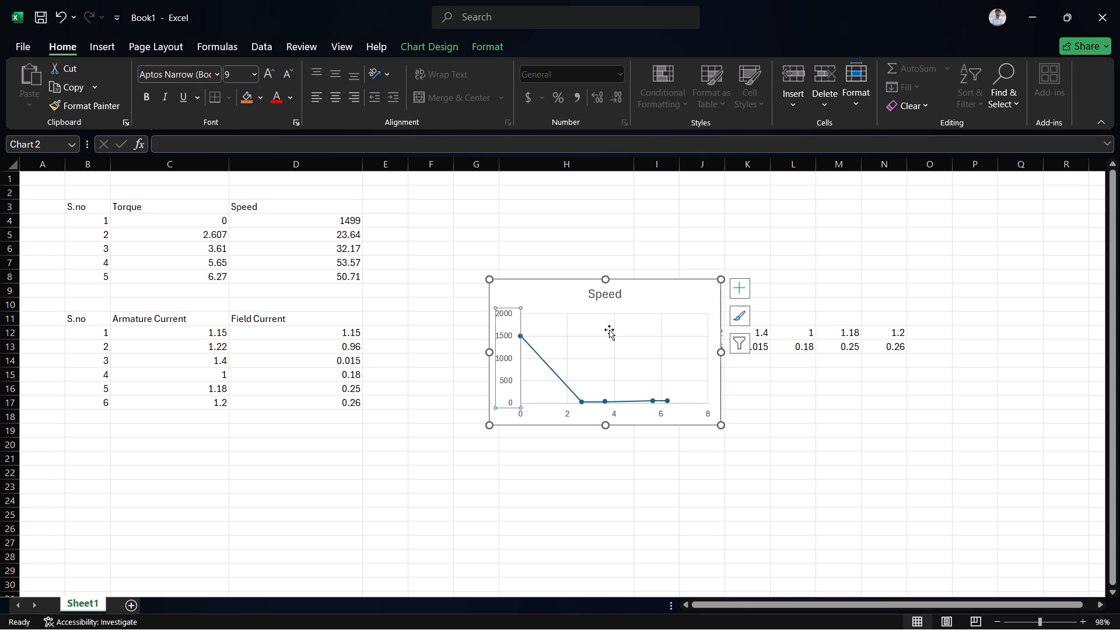
left_click(581, 323)
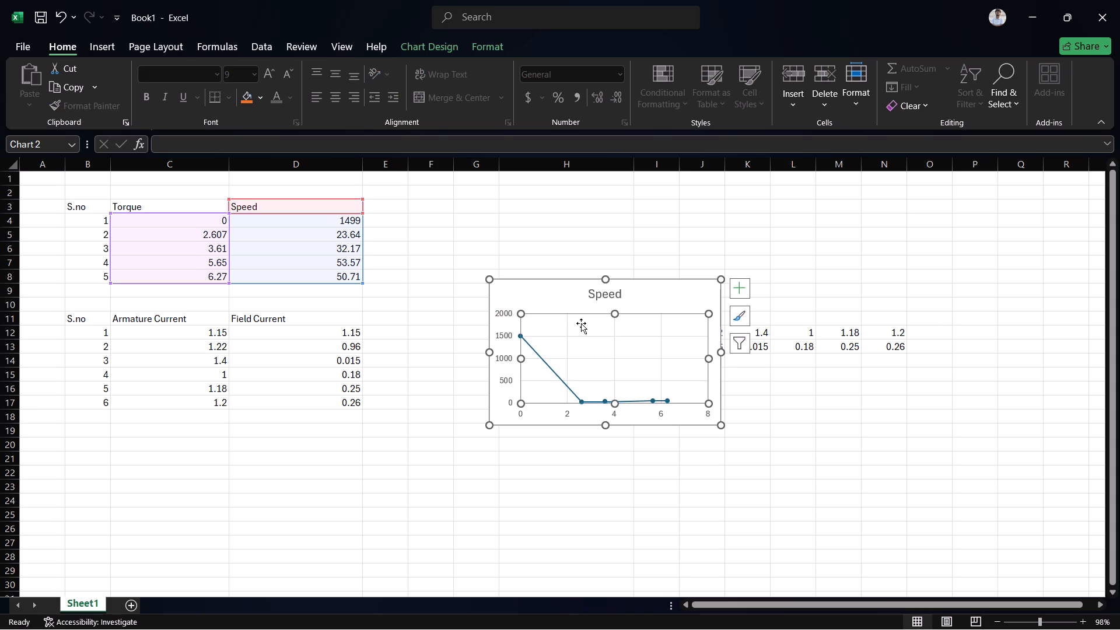
left_click_drag(481, 274, 527, 304)
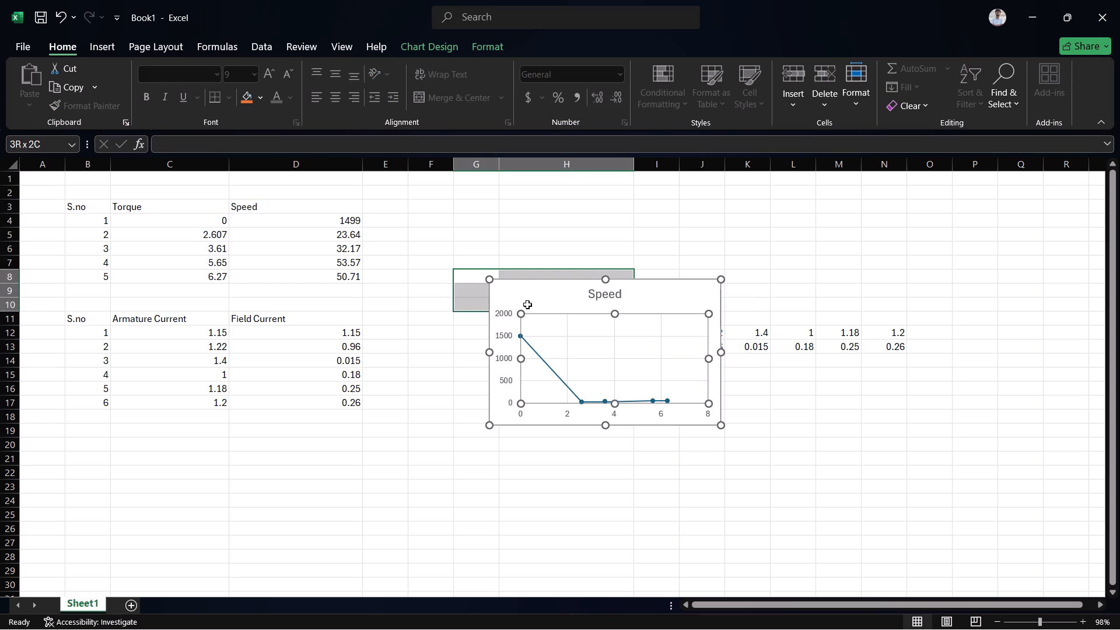
left_click_drag(527, 304, 528, 306)
left_click(559, 307)
key("Delete")
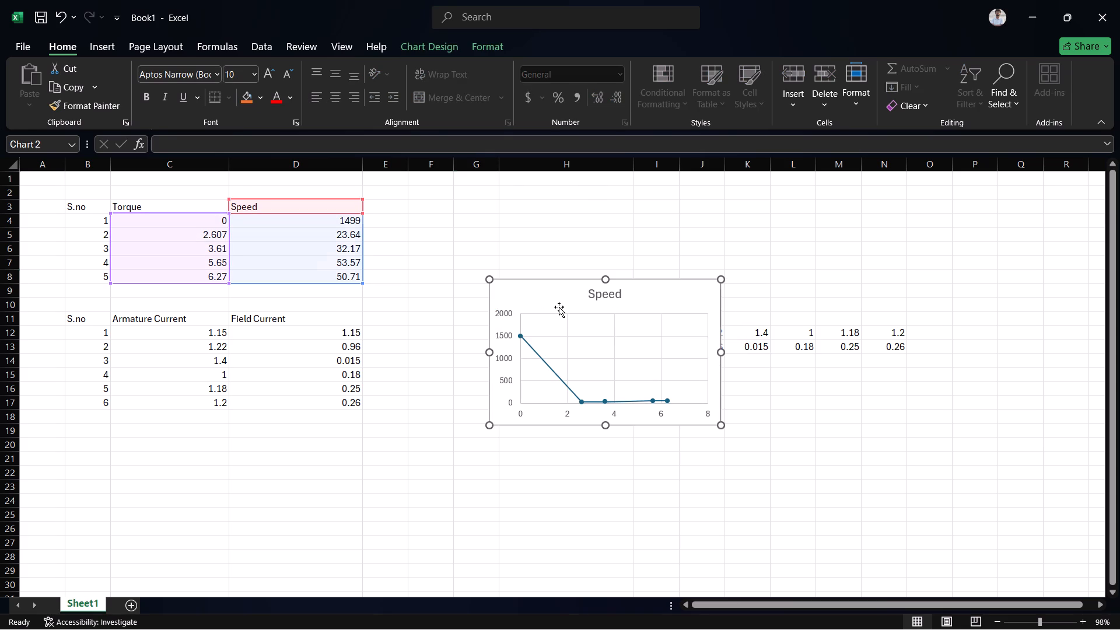
Insert a Line chart from the Armature Current and Field Current data in C10:D17 using Quick Analysis.
left_click(122, 315)
left_click_drag(123, 314, 239, 412)
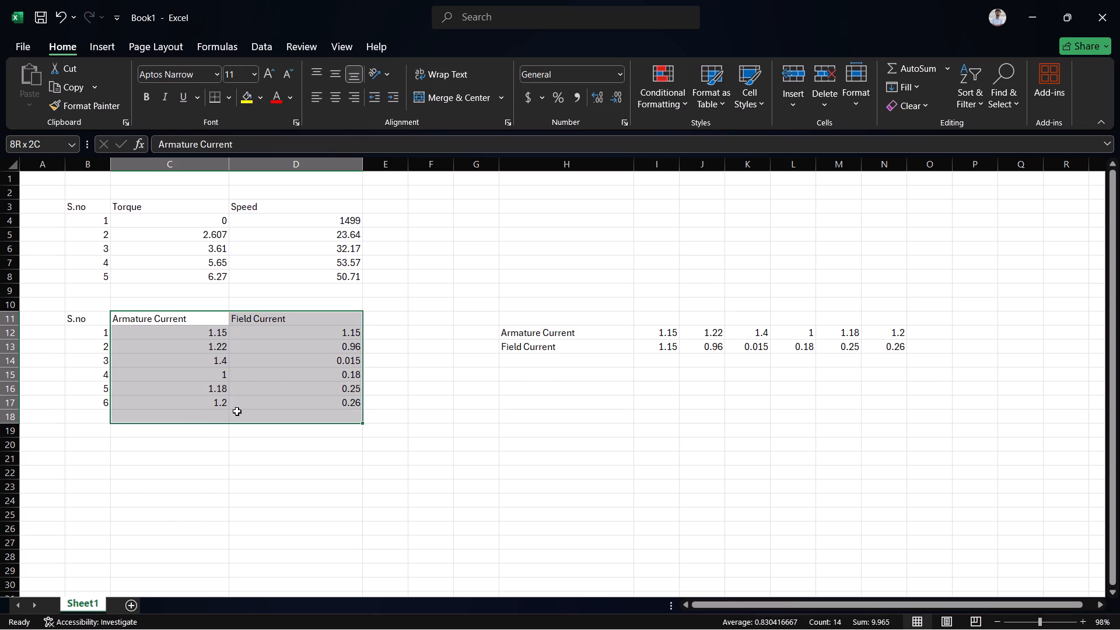
left_click_drag(239, 412, 242, 405)
left_click_drag(118, 297, 282, 402)
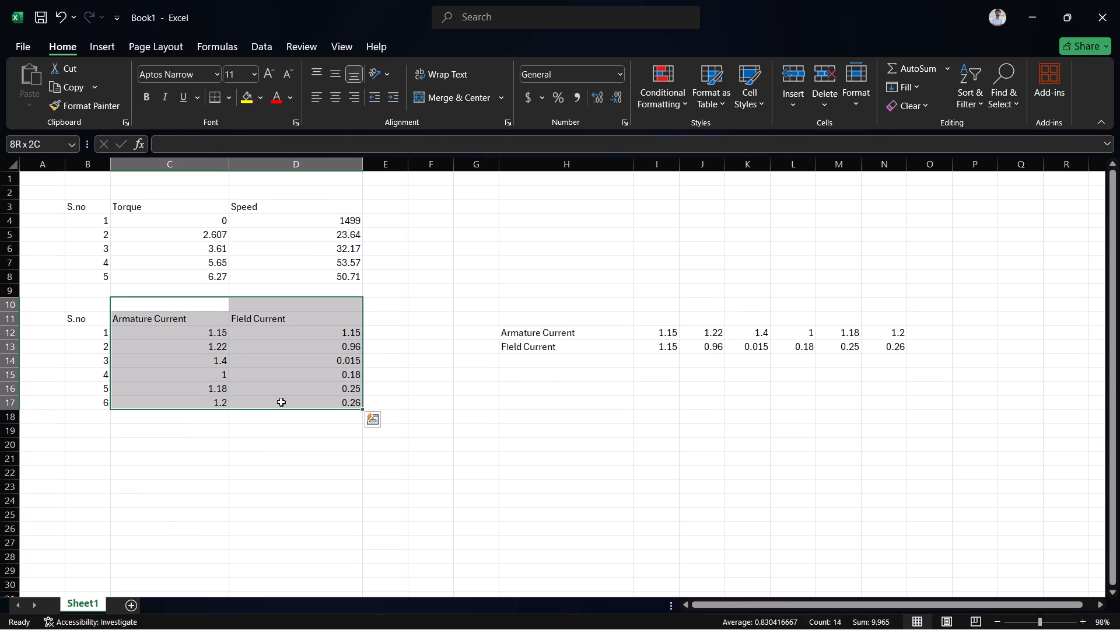
left_click_drag(282, 402, 289, 403)
right_click(337, 360)
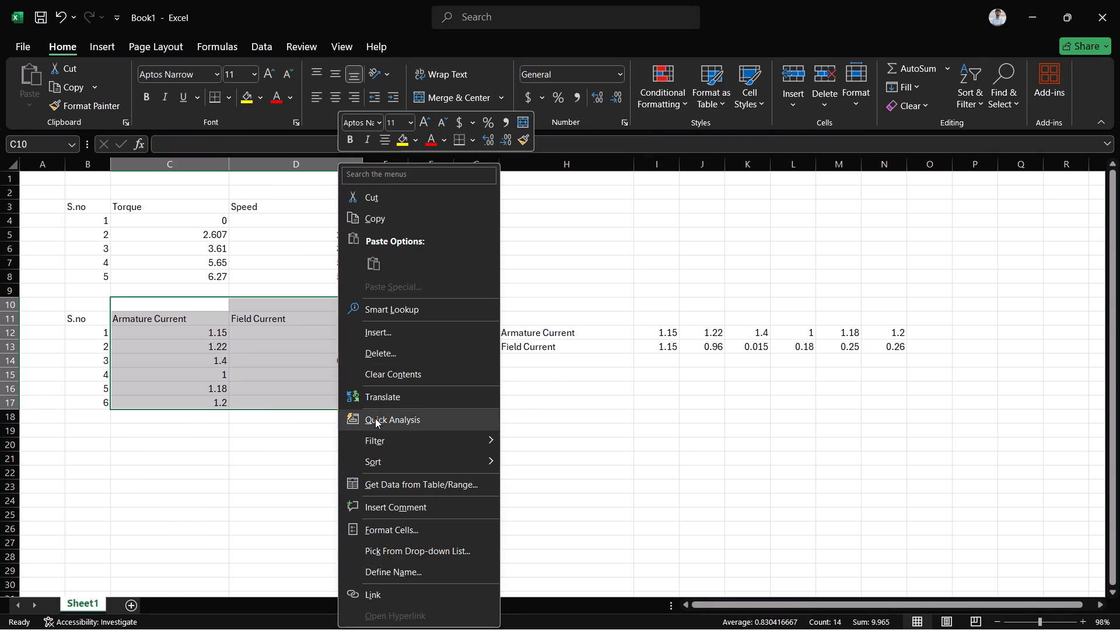
left_click(464, 412)
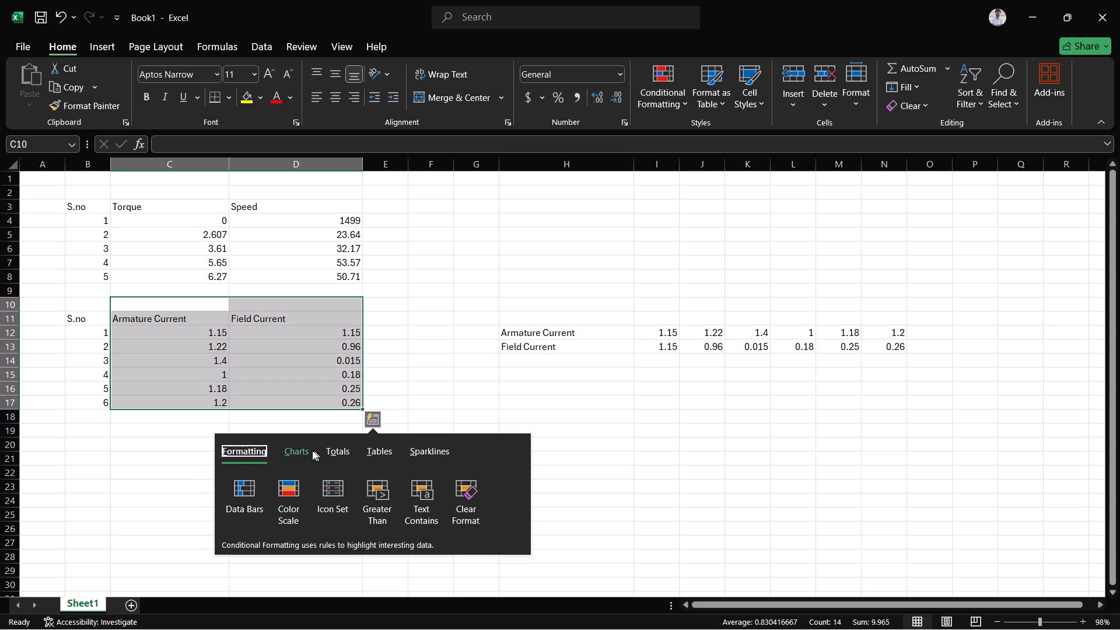
left_click(297, 449)
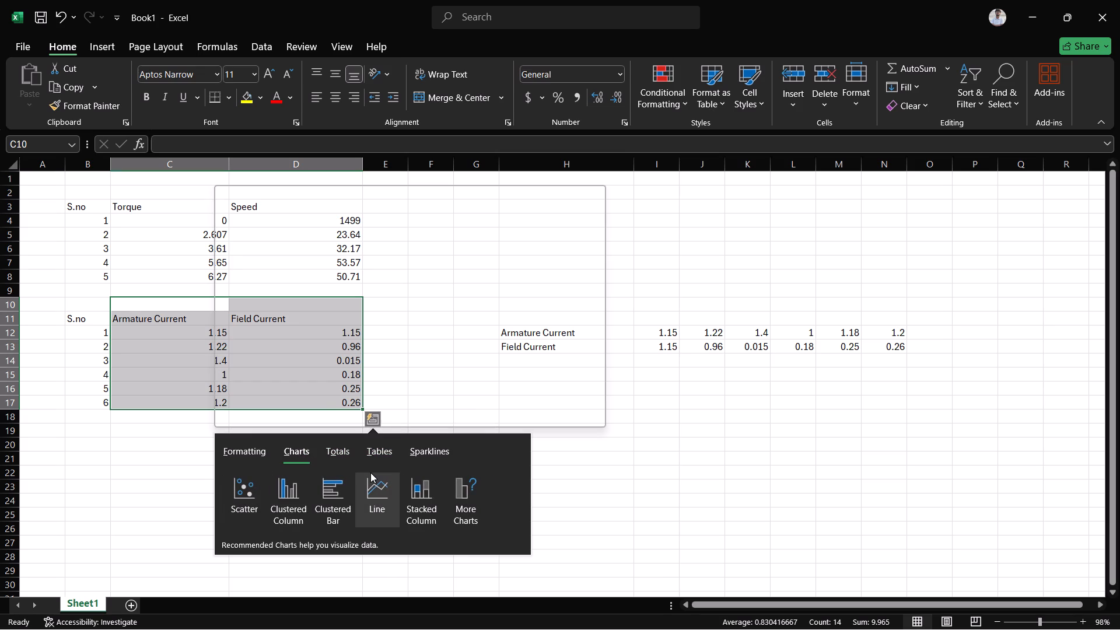
left_click(370, 473)
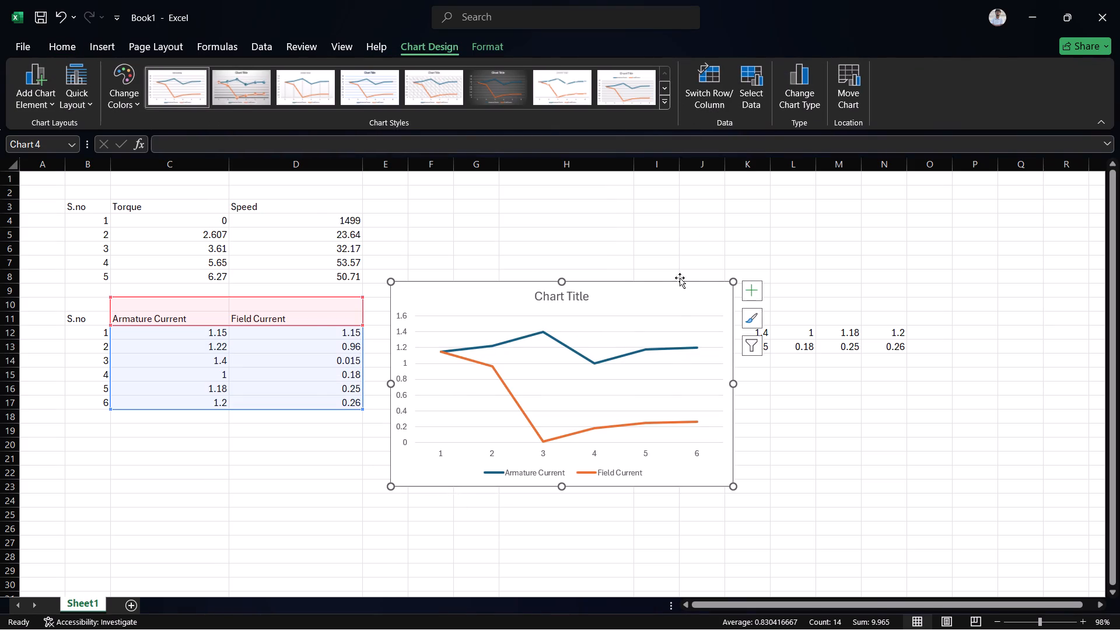
Browse alternative chart types for the new line chart, including Combo, Funnel, Waterfall, Sunburst, Surface, Stock and Map.
left_click(793, 89)
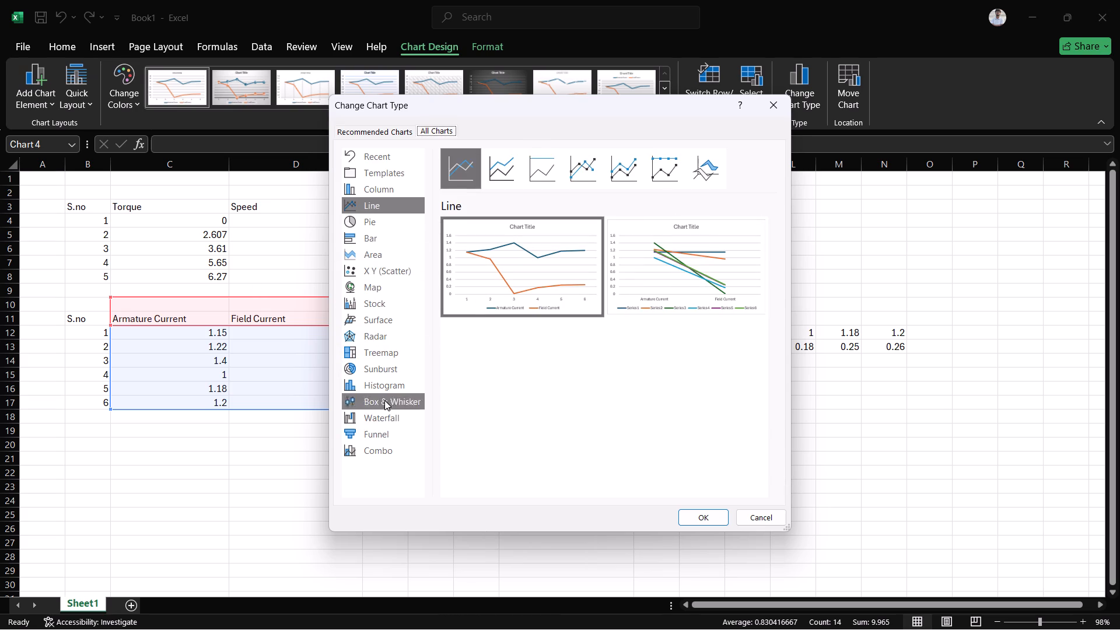
left_click(381, 454)
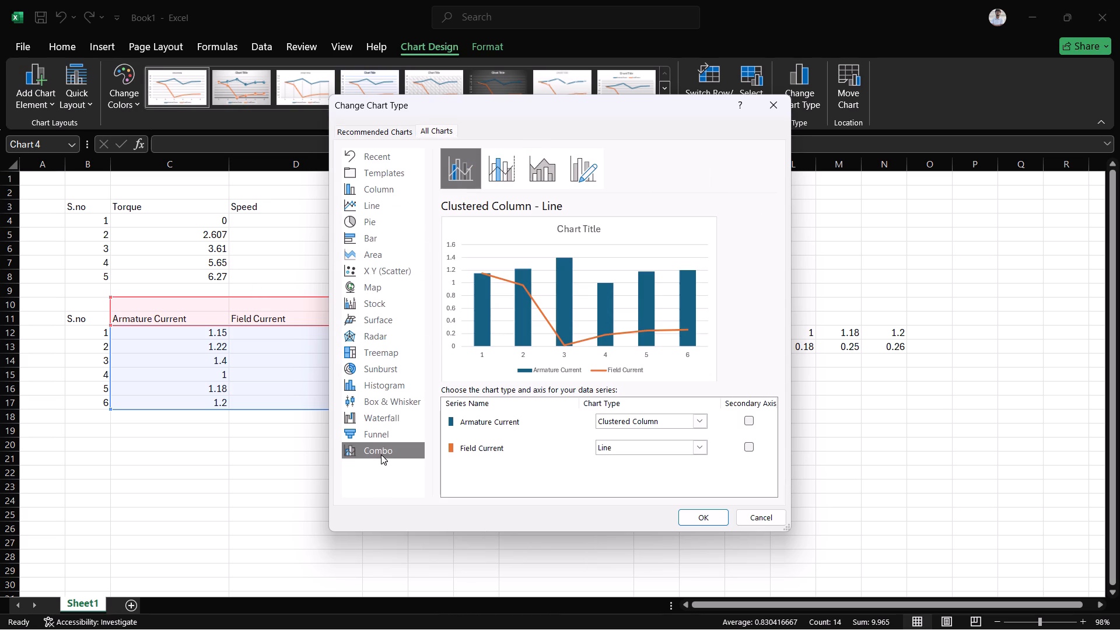
left_click(377, 431)
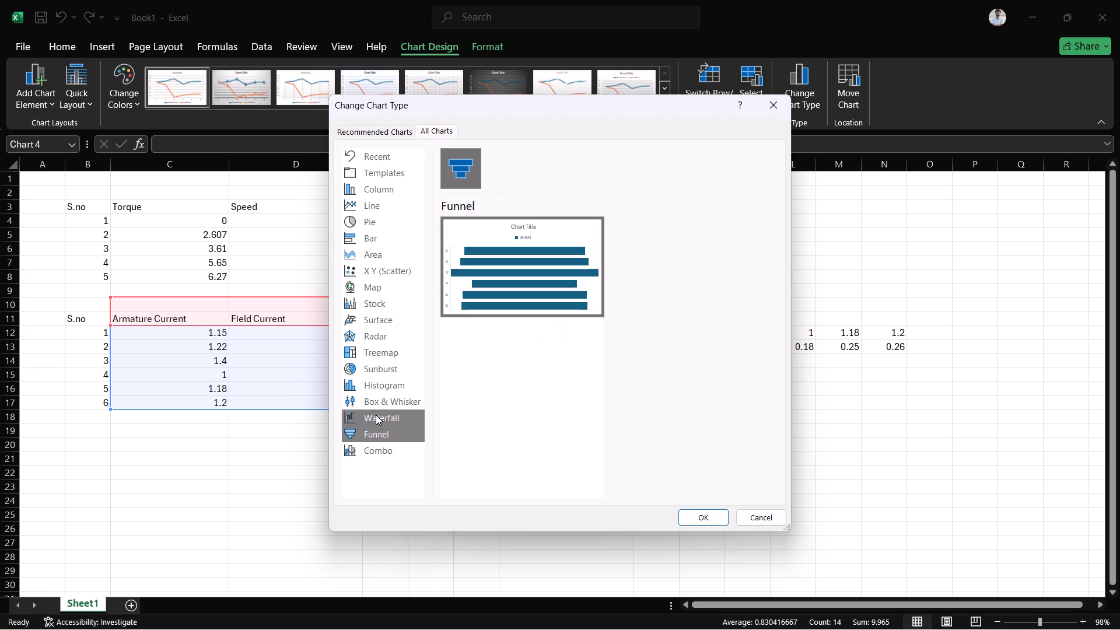
left_click(374, 399)
left_click(379, 417)
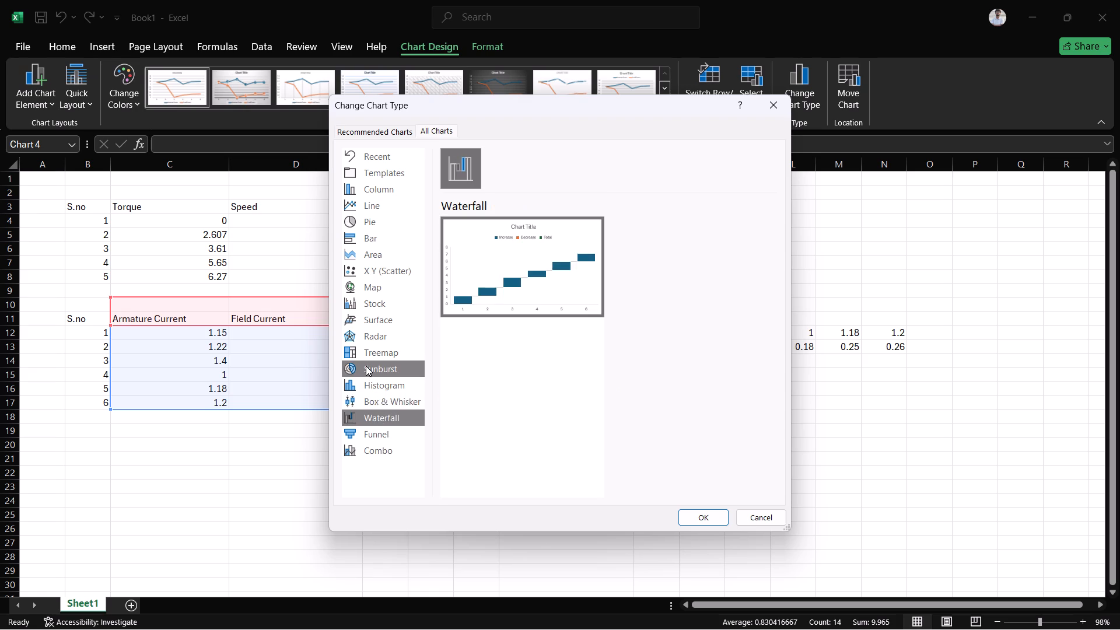
left_click(366, 366)
left_click(376, 321)
left_click(377, 309)
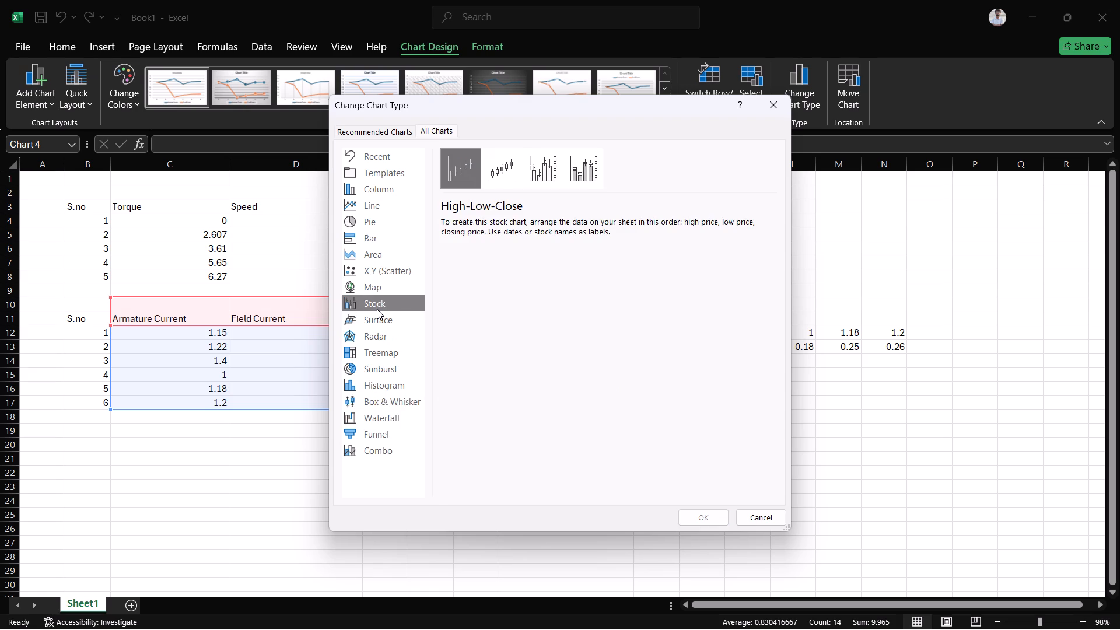
left_click(377, 284)
Compare the X Y (Scatter) subtypes for the current chart, from smooth and straight line variants to bubbles, ending on Scatter with Smooth Lines.
left_click(376, 265)
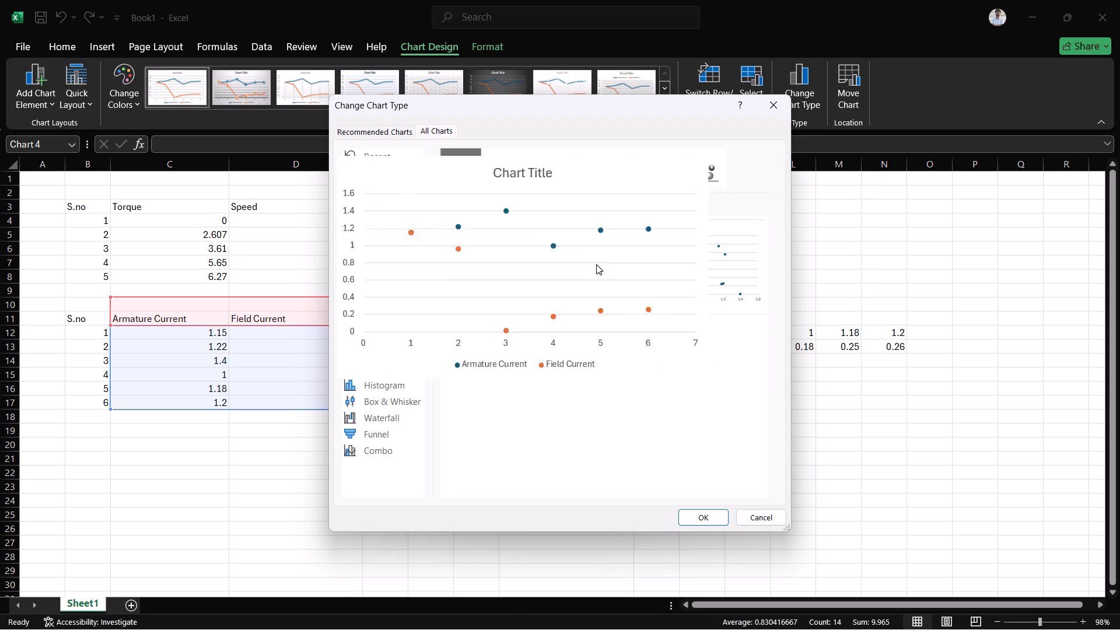
left_click(504, 173)
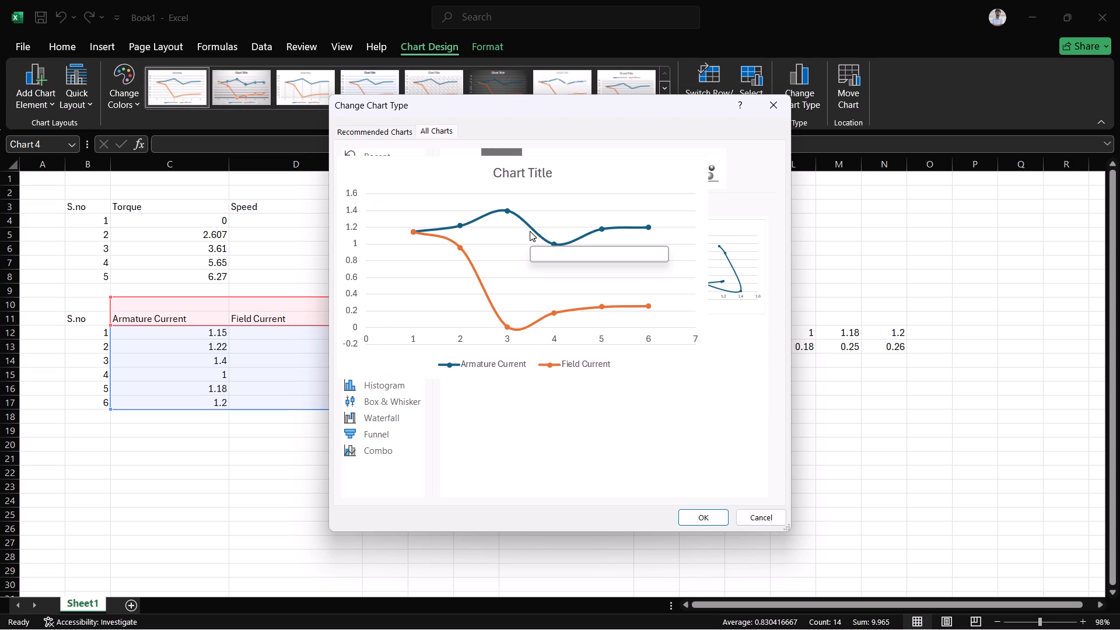
left_click(542, 177)
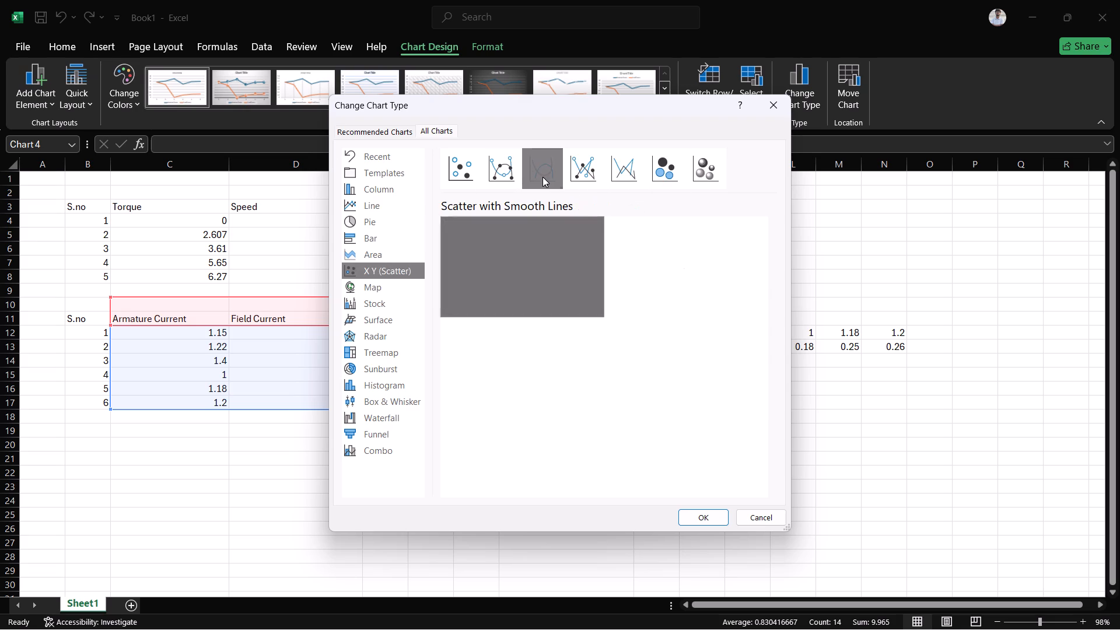
left_click(580, 171)
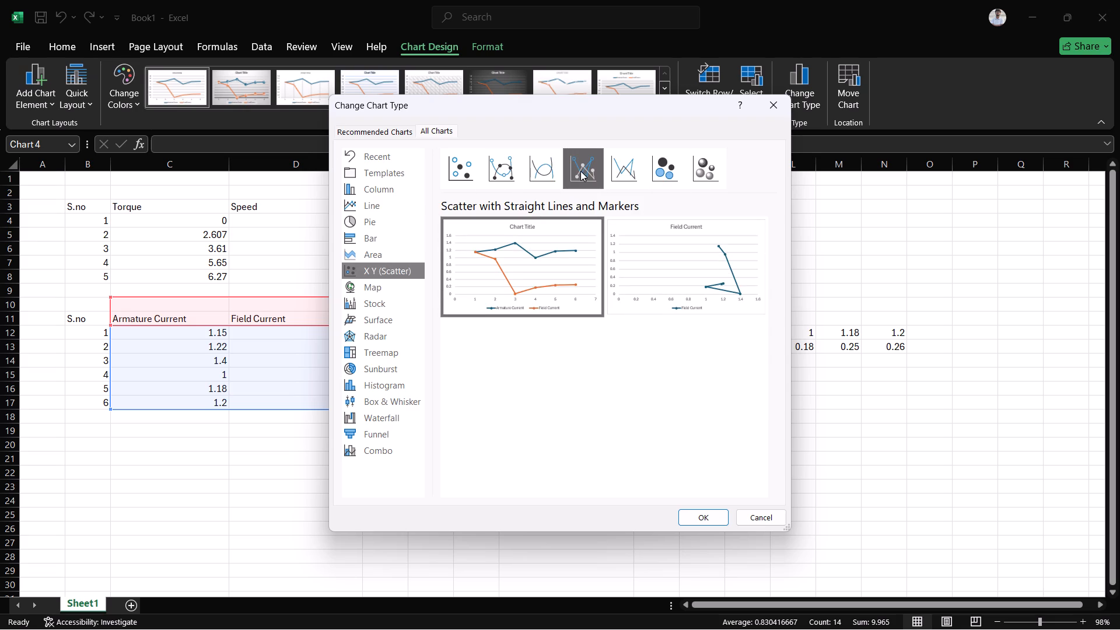
left_click(619, 171)
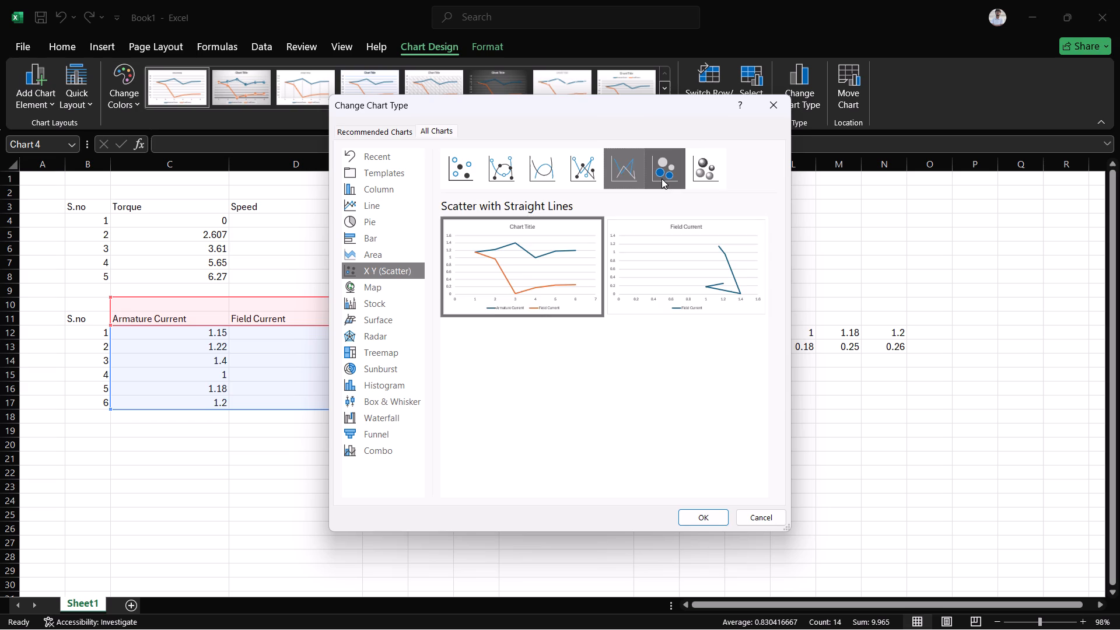
left_click(661, 178)
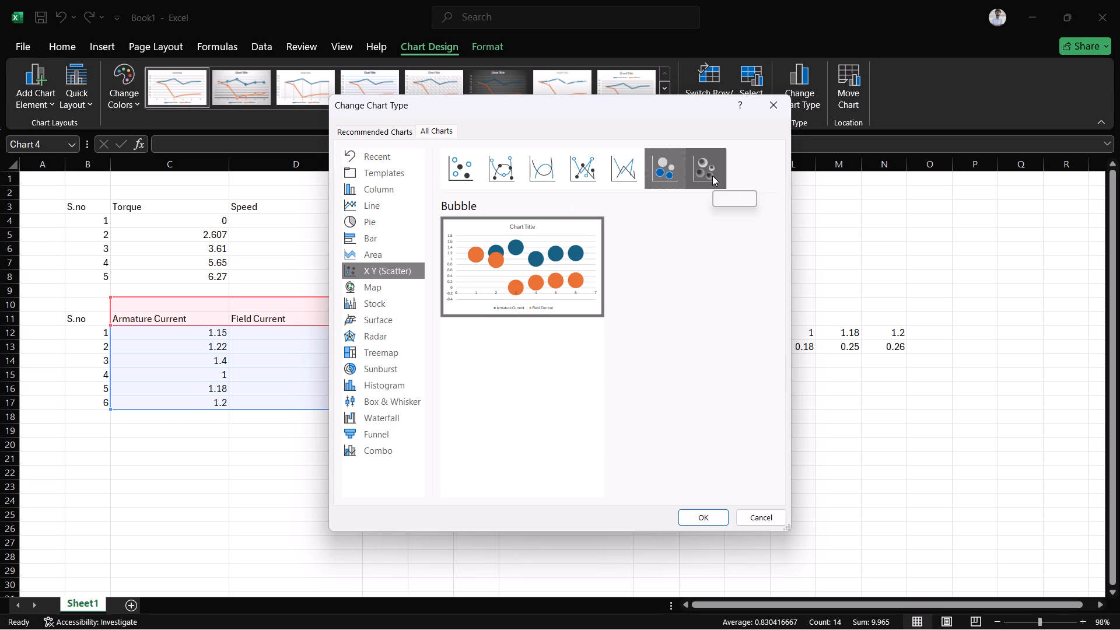
left_click(712, 176)
left_click(577, 164)
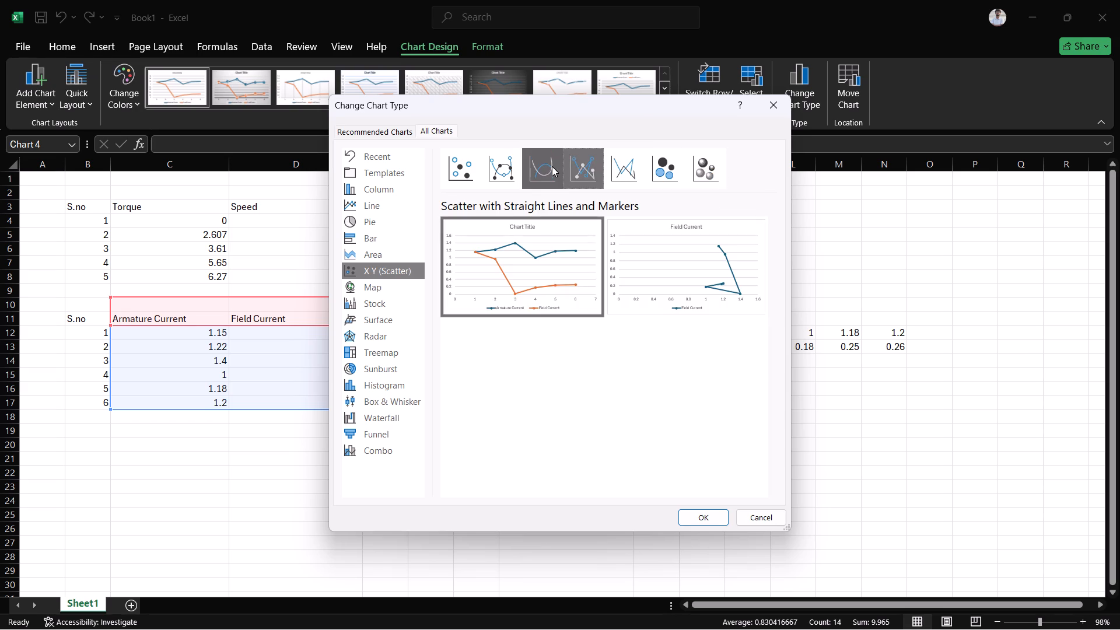
left_click(551, 166)
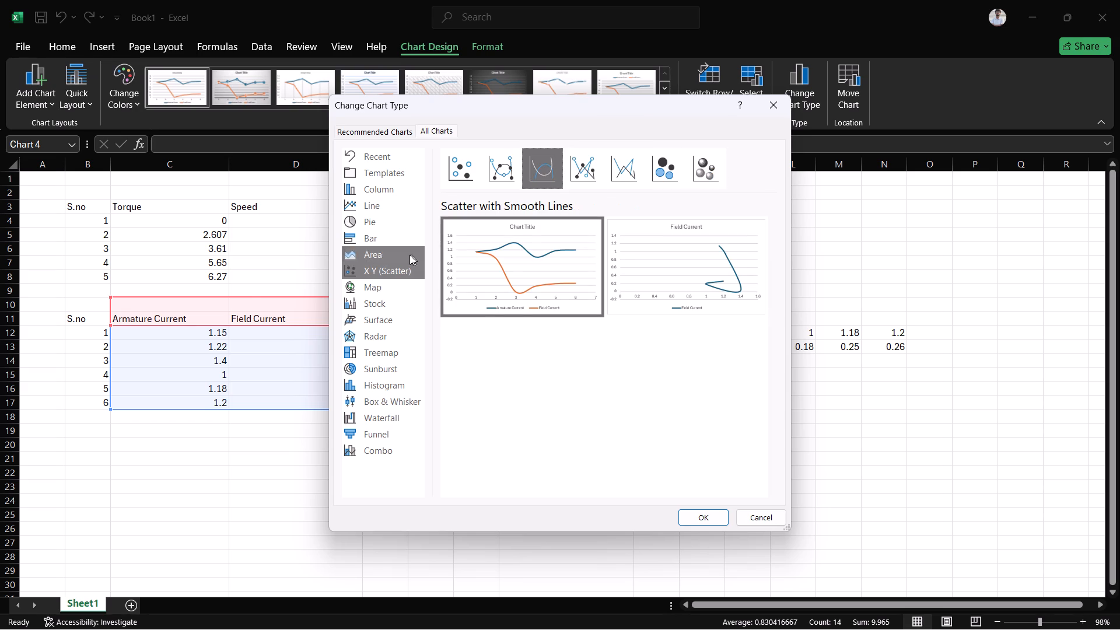
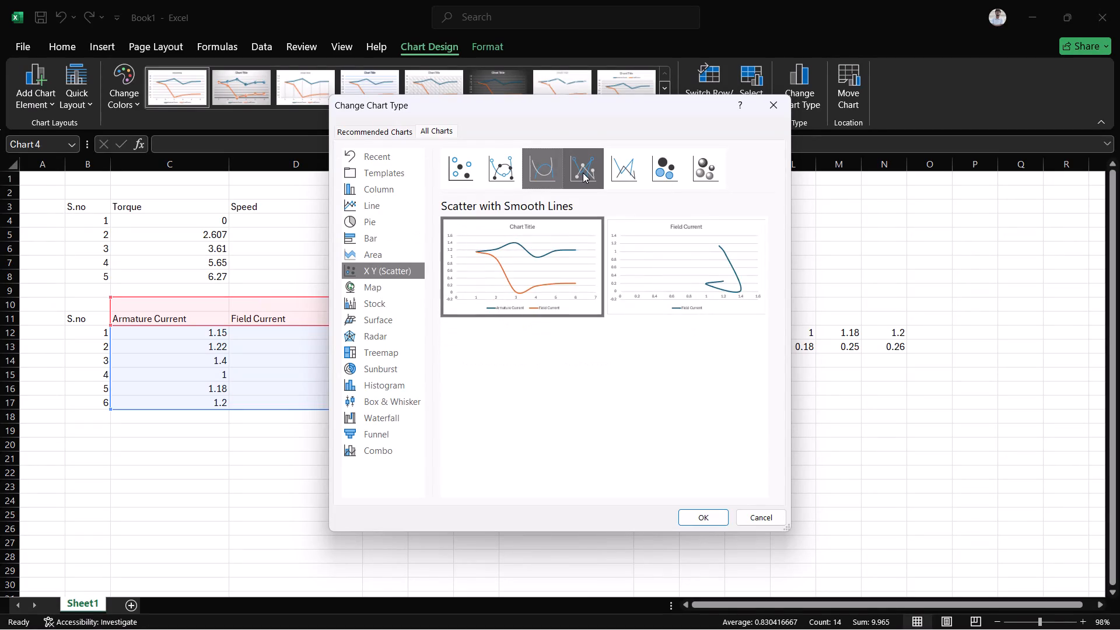
Preview the Scatter with Straight Lines, Clustered Bar and Line types for the current chart, leaving its type unchanged.
left_click(583, 173)
left_click(613, 172)
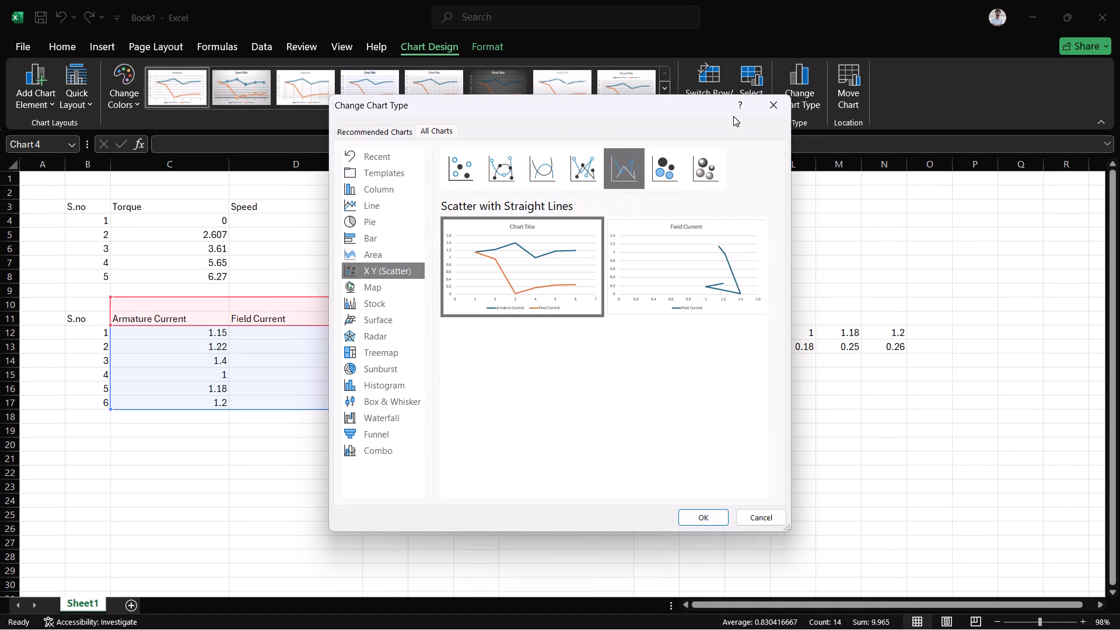
left_click(369, 241)
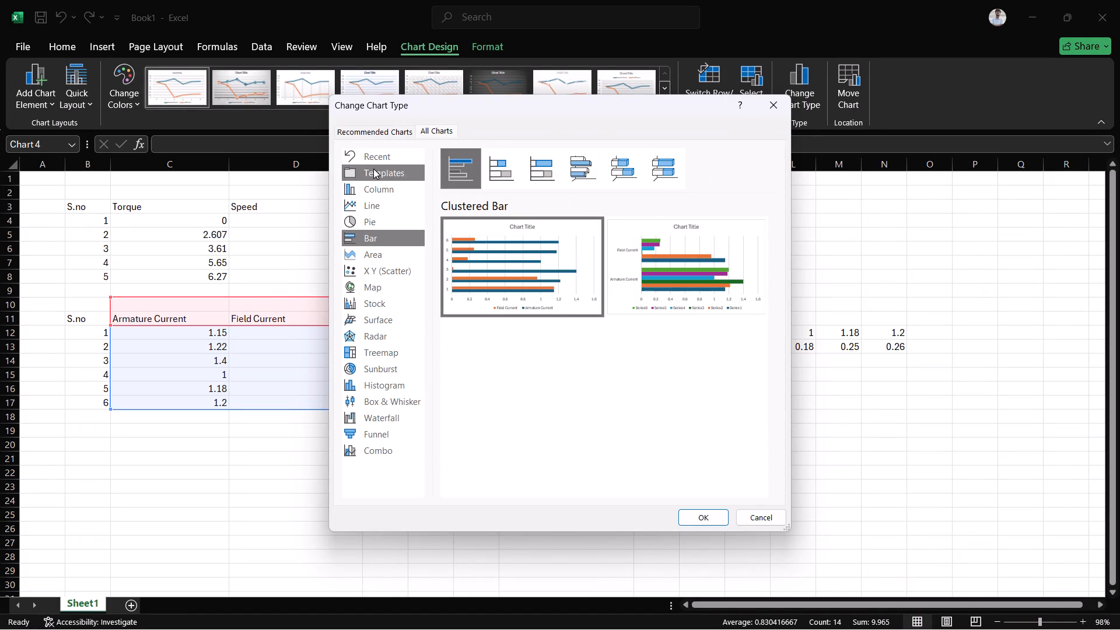
left_click(366, 201)
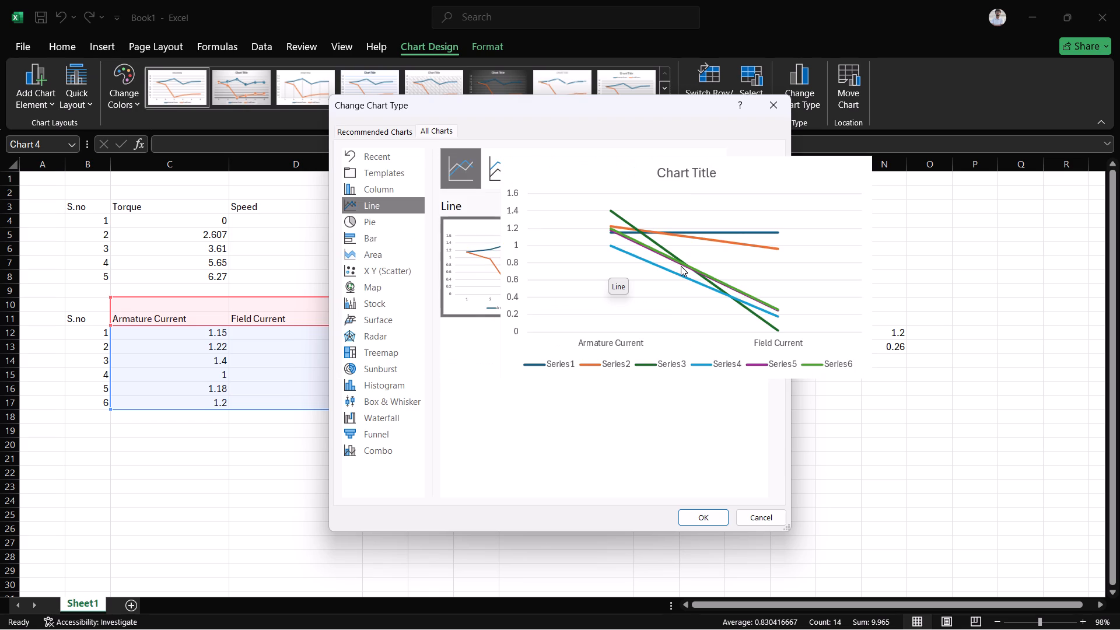
left_click(758, 111)
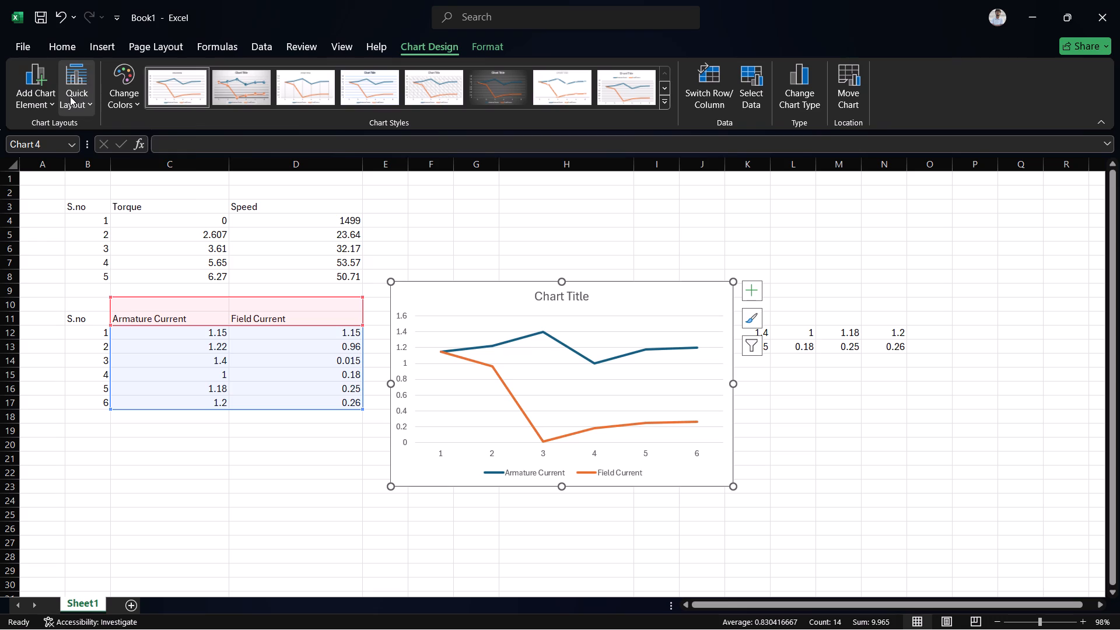
Add drop lines to the Armature Current and Field Current line chart.
left_click(69, 97)
left_click(40, 104)
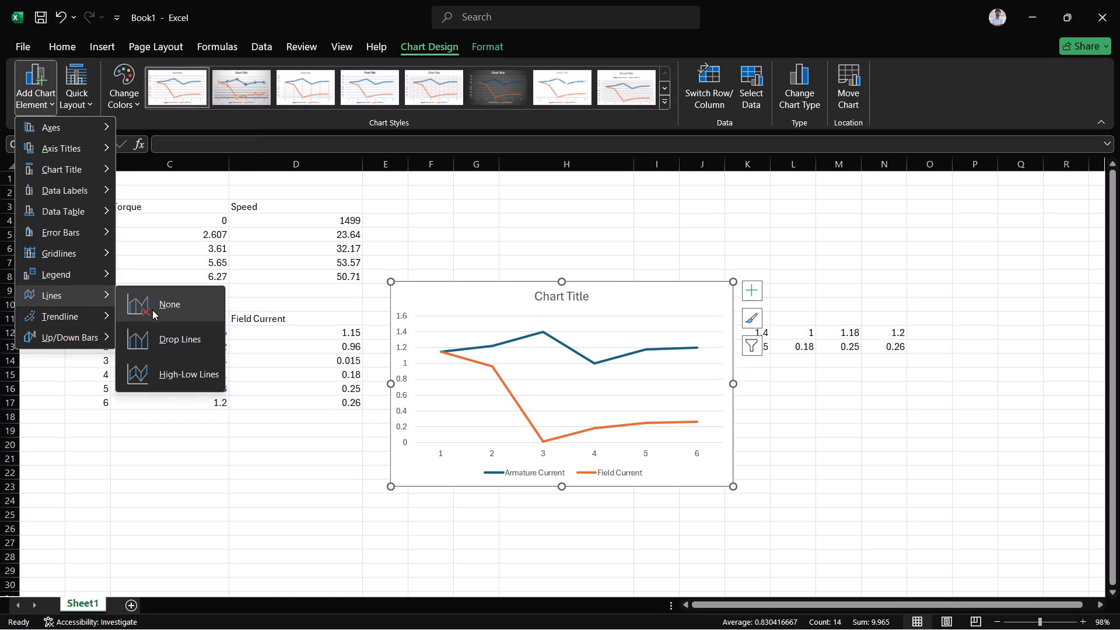
left_click(179, 341)
left_click(498, 338)
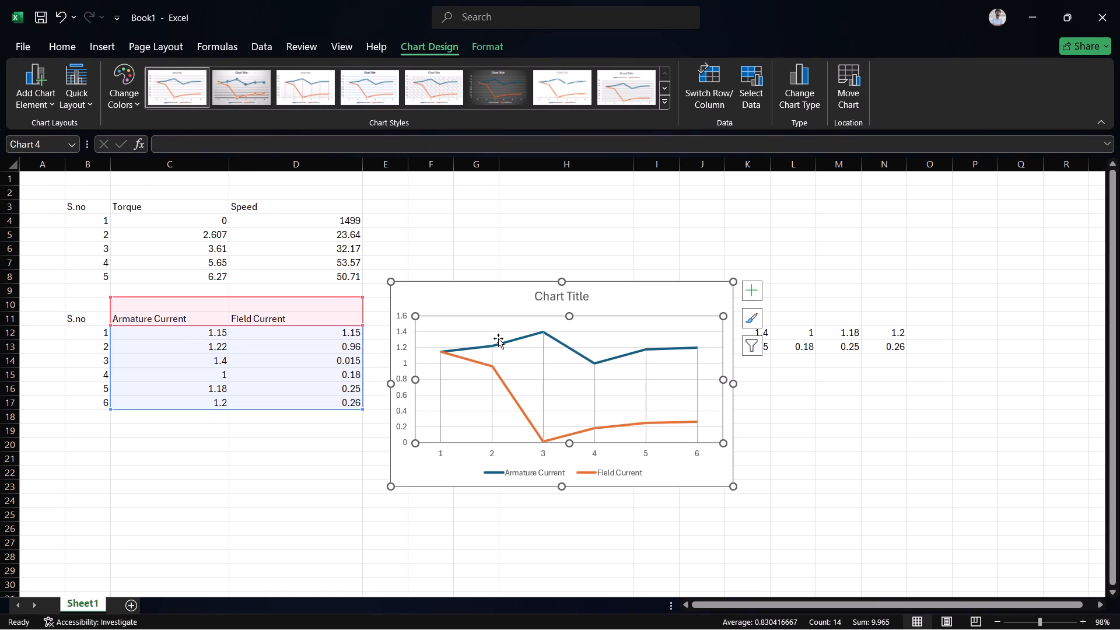
key("BackSpace")
key("BackSpace")
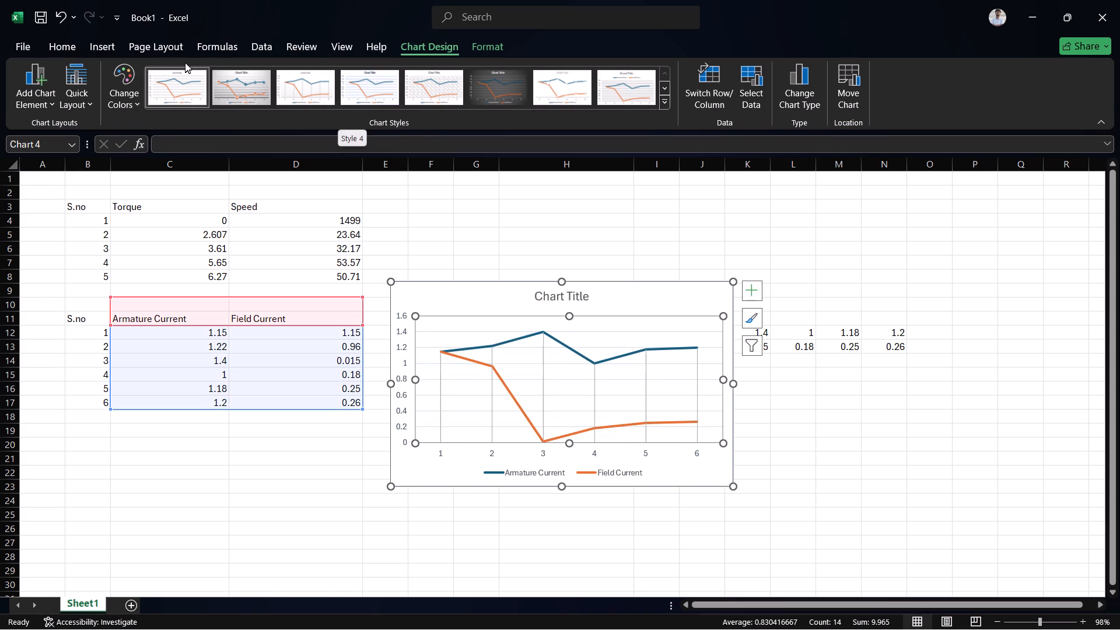
Review the chart type choices for the line chart again, including Box & Whisker.
left_click(797, 95)
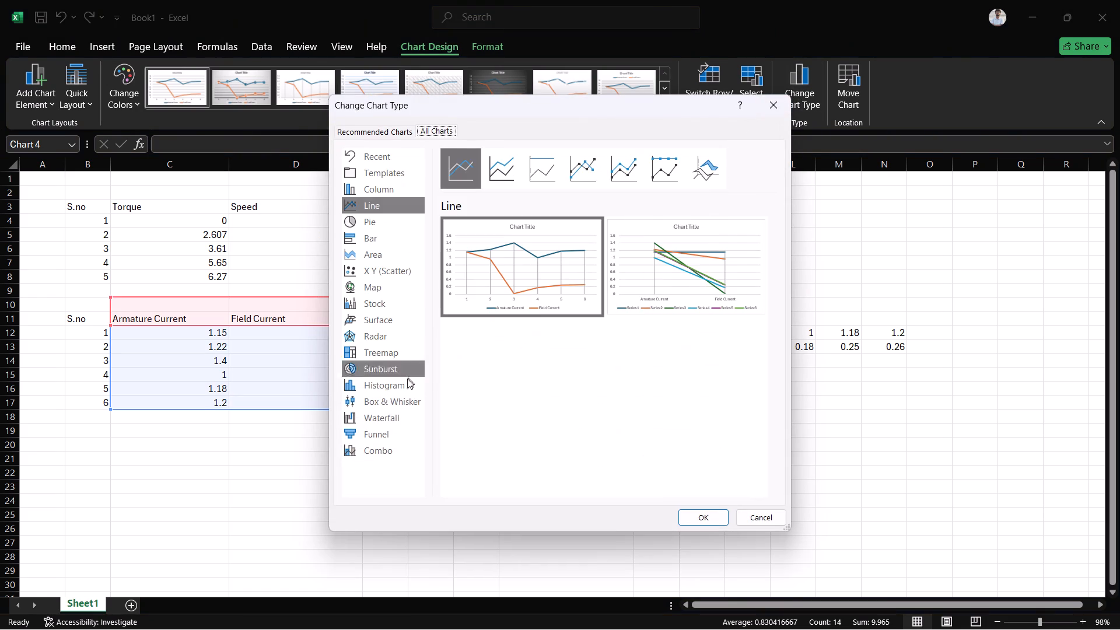
left_click(398, 407)
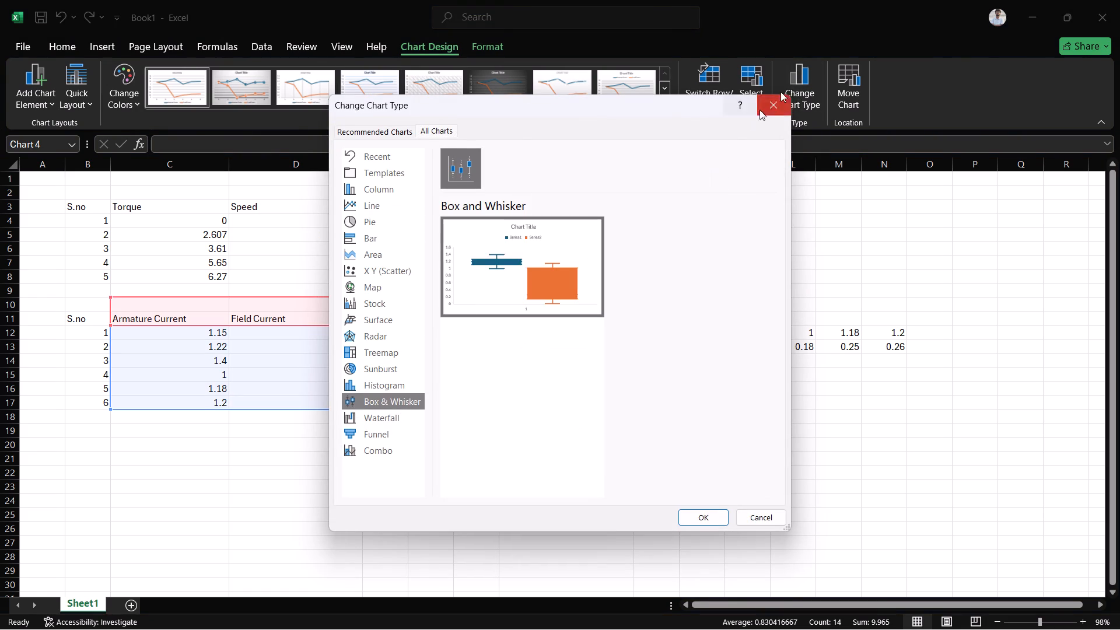
left_click(769, 107)
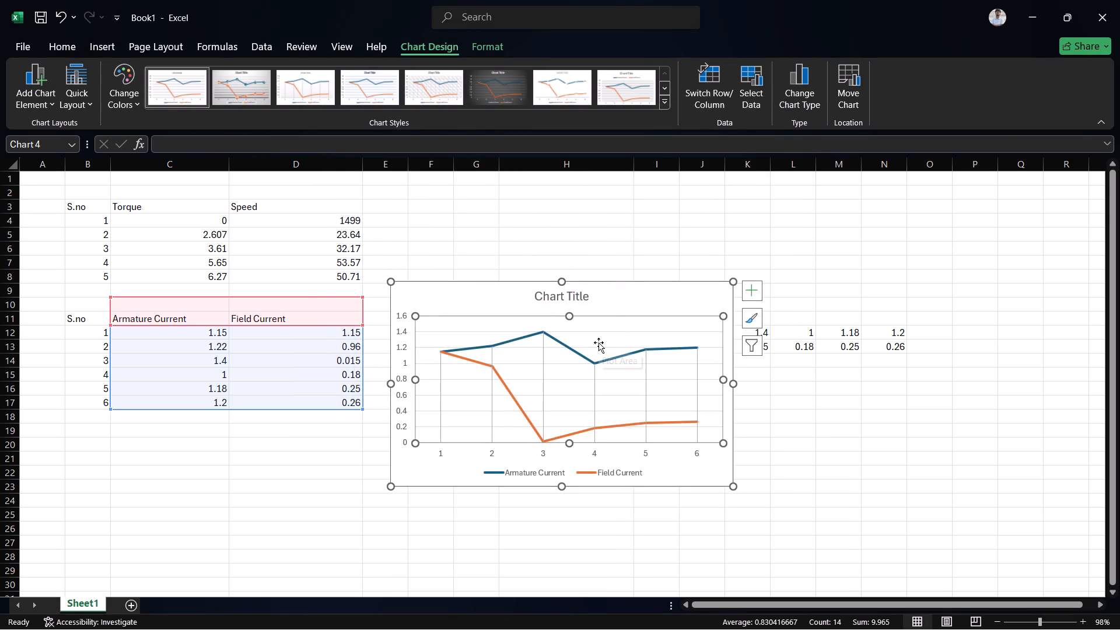
left_click(555, 301)
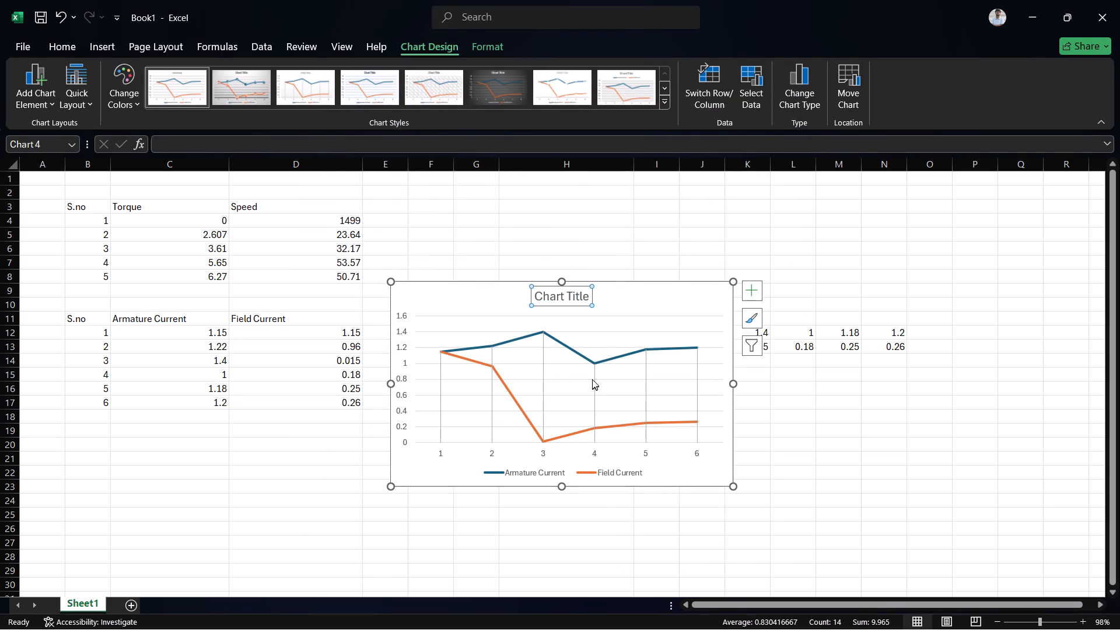
right_click(593, 379)
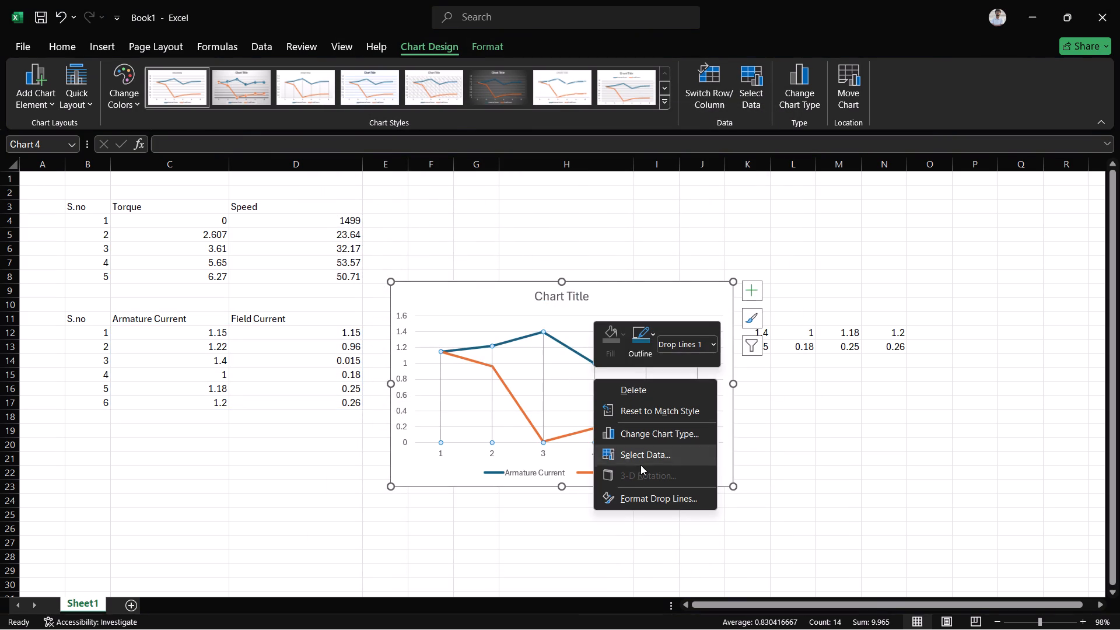
left_click(663, 435)
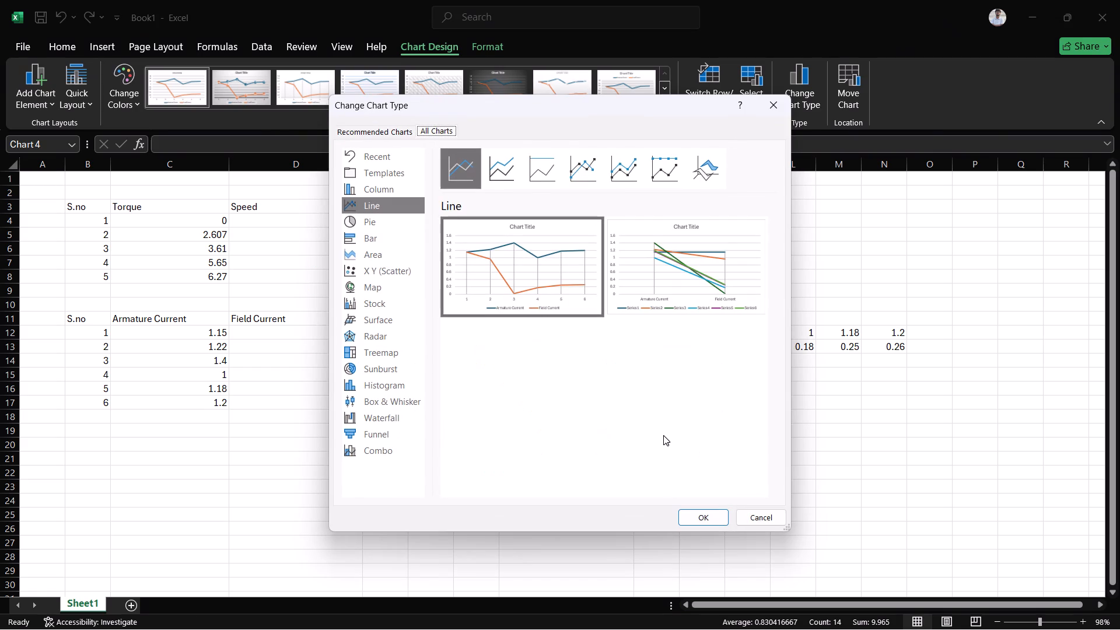
Switch to Brave and search in a new private window for "how to plot line chart with data in x and y axis excel".
left_click(738, 620)
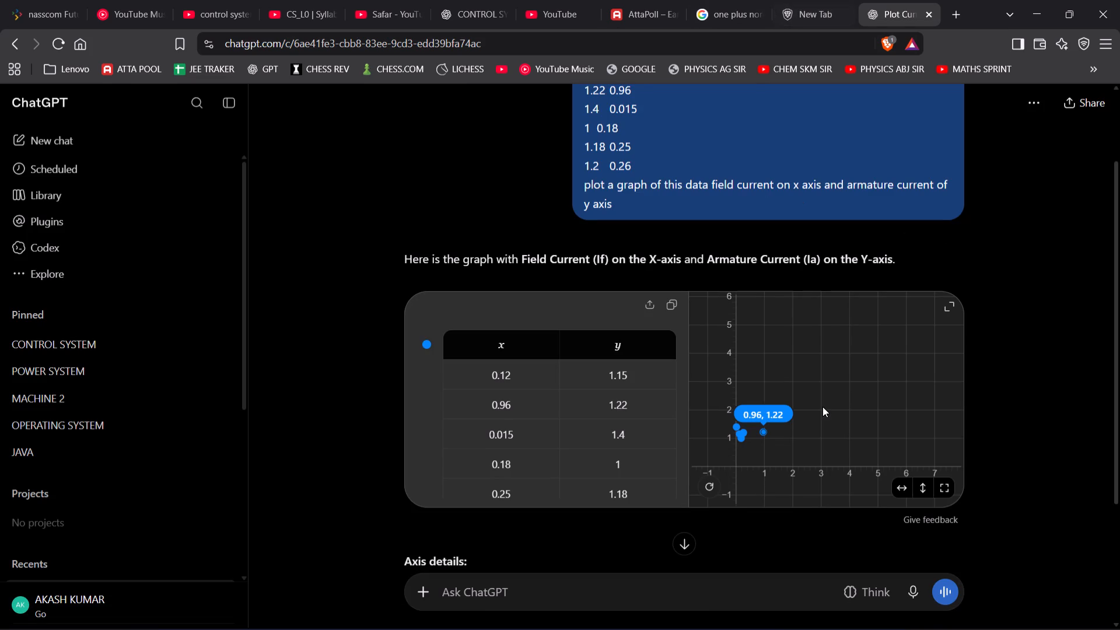
key("ctrl+shift+n")
type("how to")
key("space")
type("plot line")
key("space")
type("chart")
key("space")
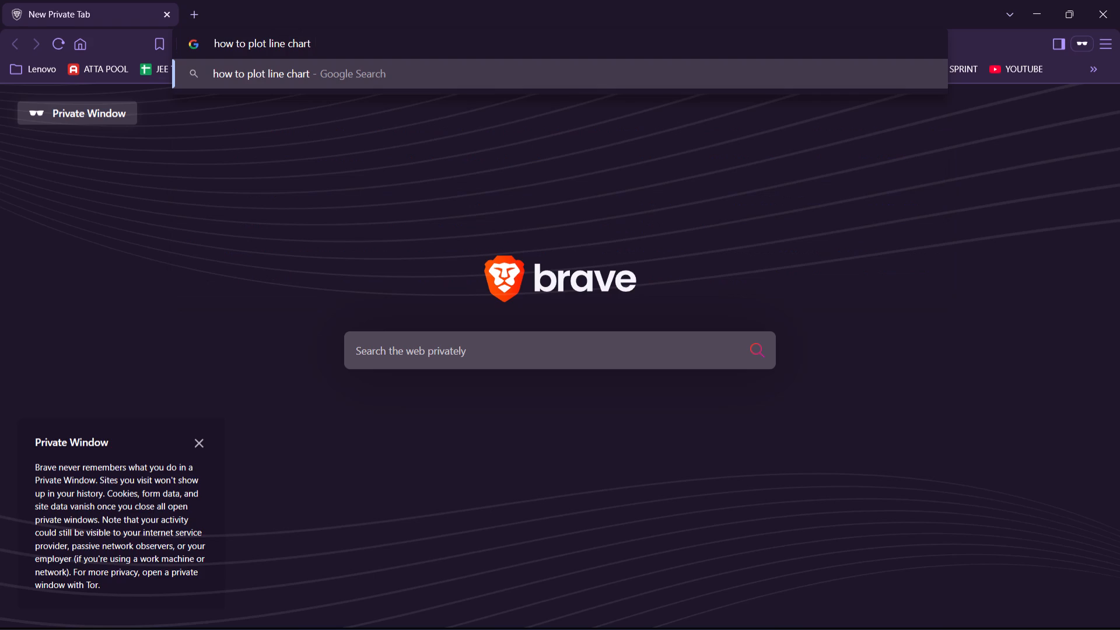
type("with dat")
type("a in")
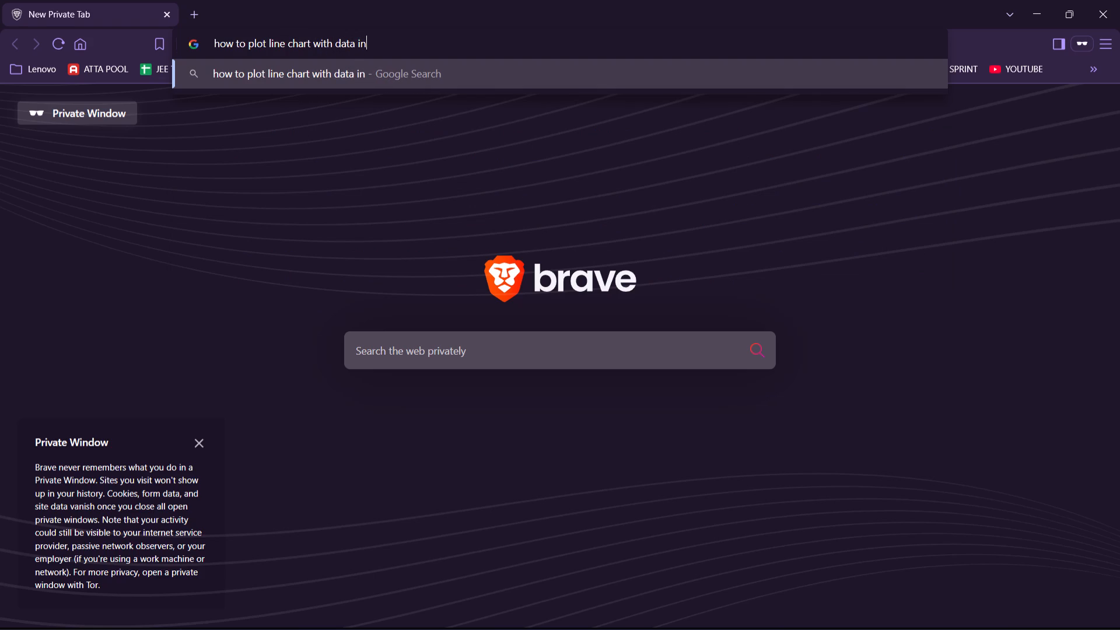
key("space")
type("x and y axis")
key("space")
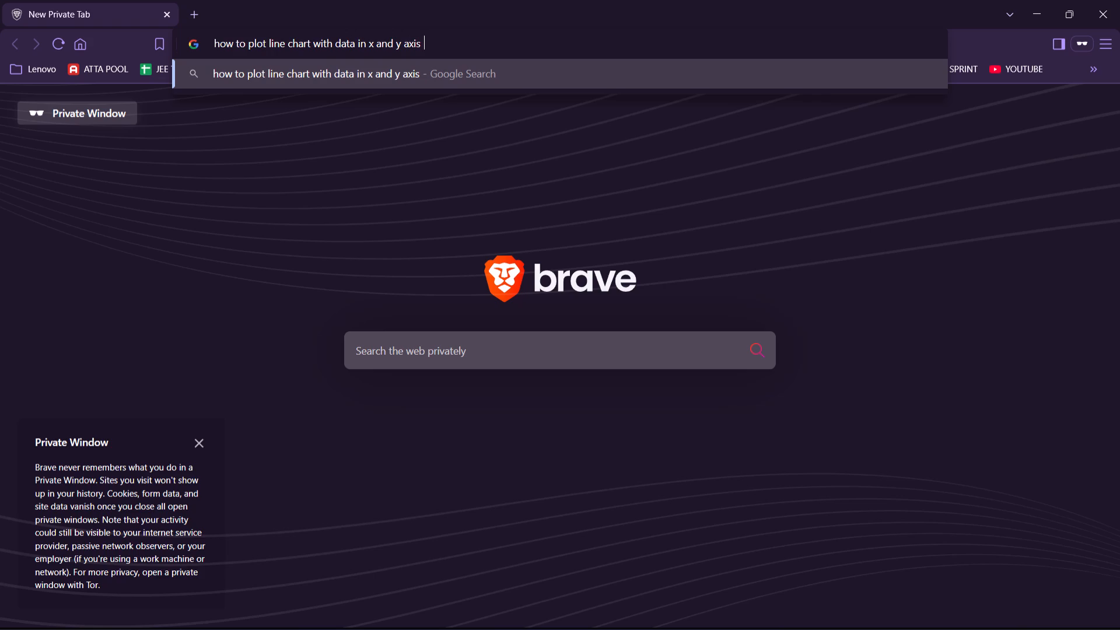
type("exv")
key("BackSpace")
type("cel")
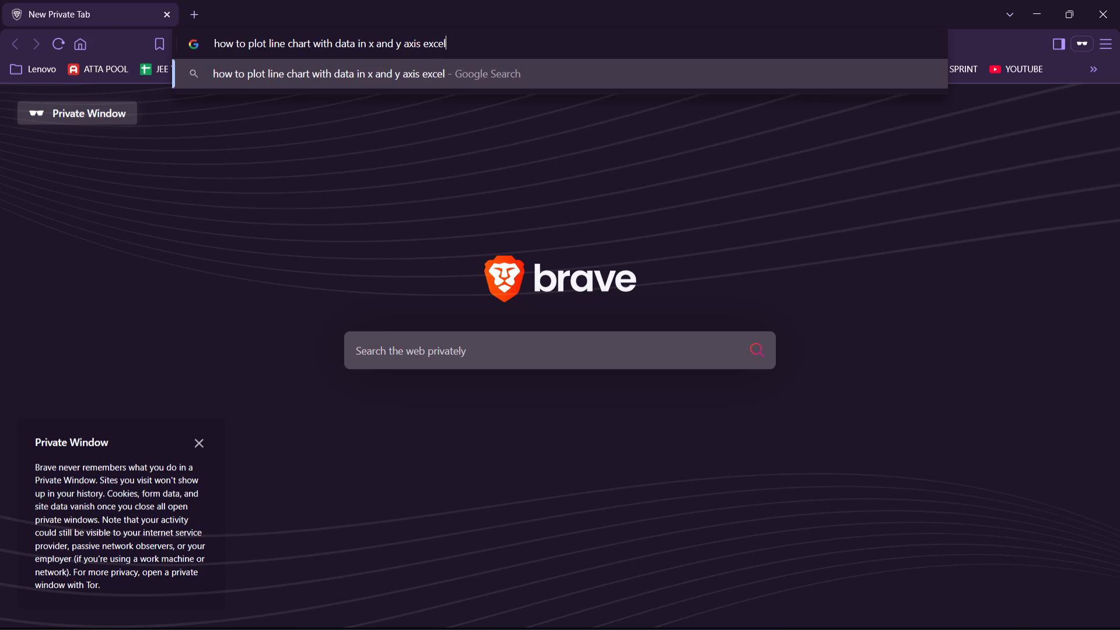
key("Return")
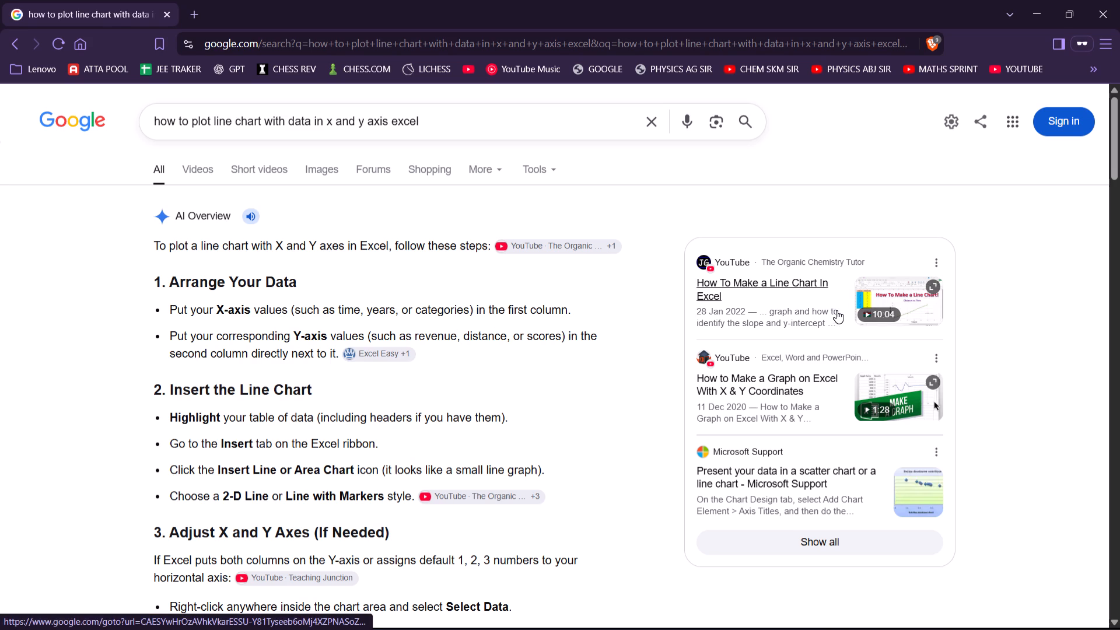
Open the YouTube results "How To Make a Line Chart In Excel" and "How to Make a Graph on Excel With X & Y Coordinates" in new tabs.
left_click(863, 307)
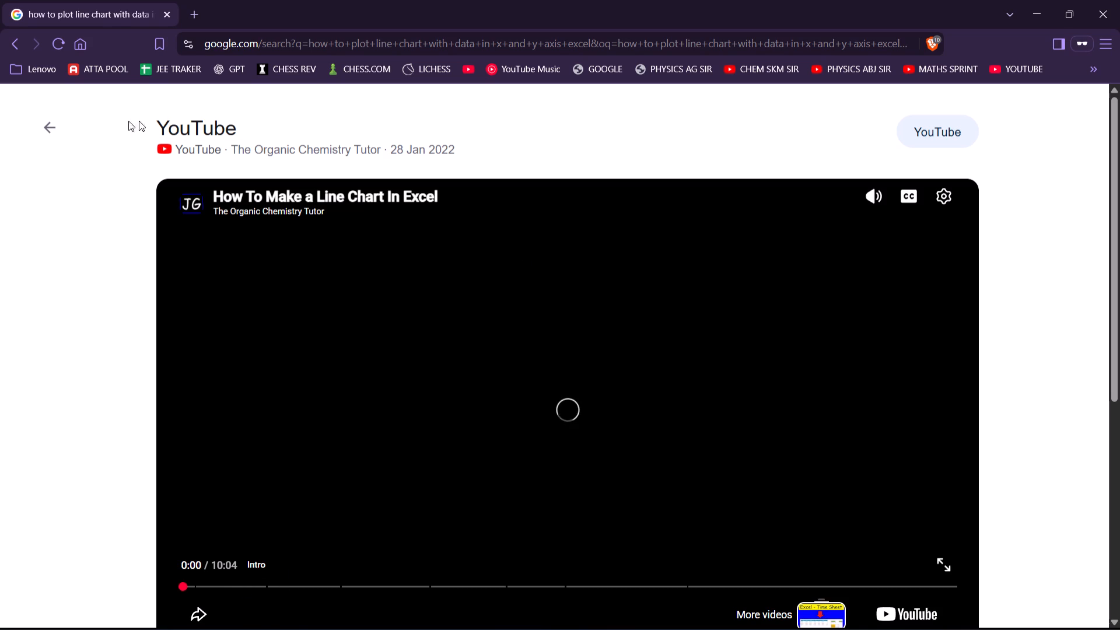
left_click(47, 125)
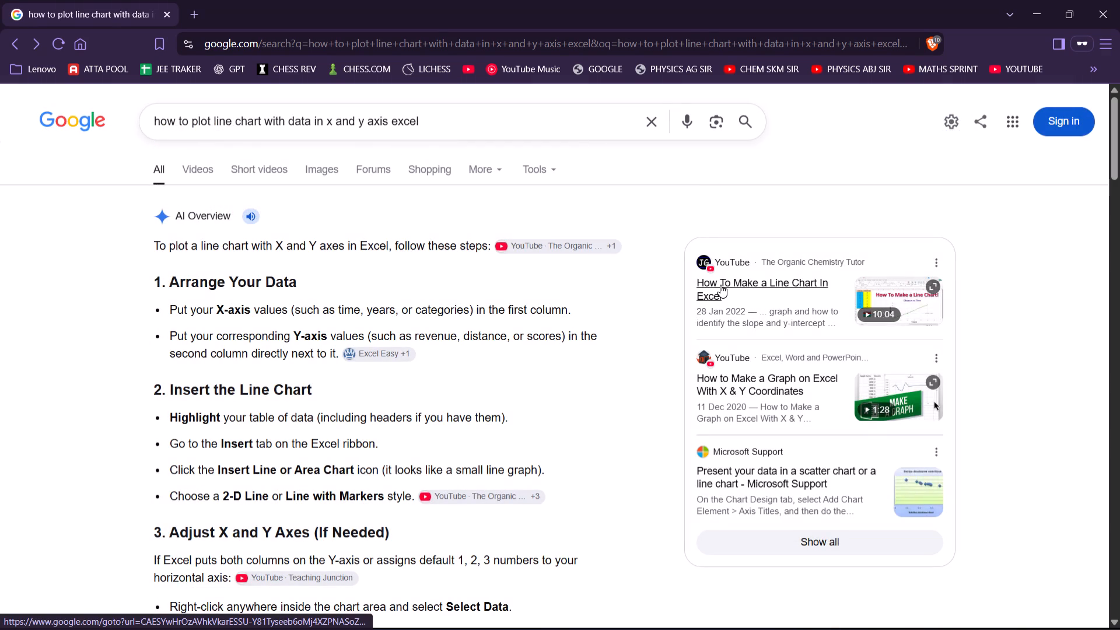
right_click(720, 285)
left_click(743, 296)
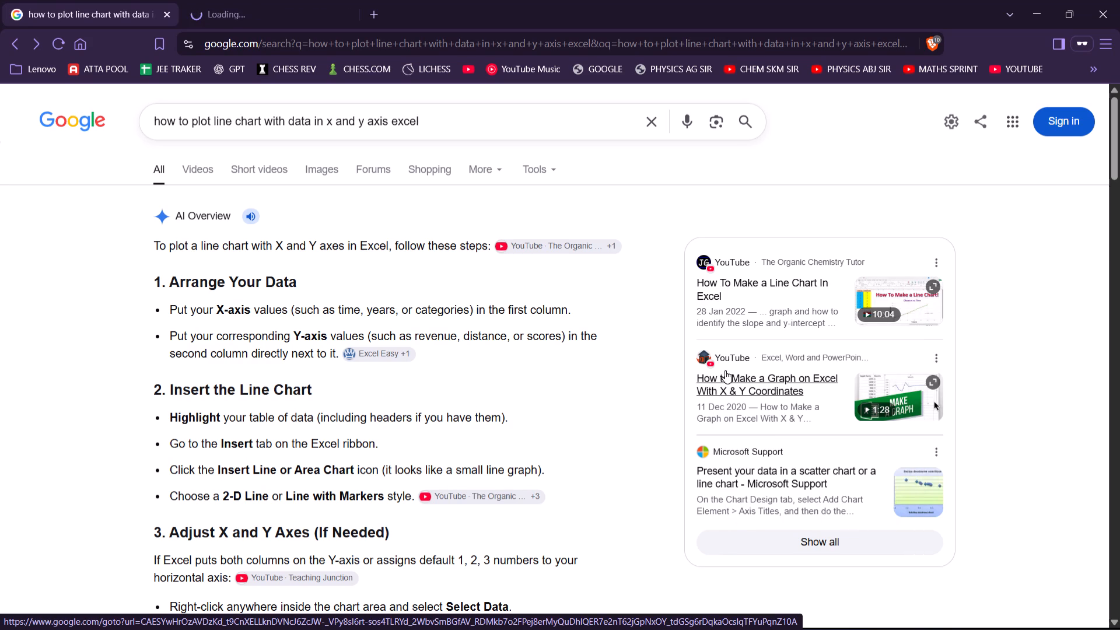
right_click(725, 370)
left_click(747, 391)
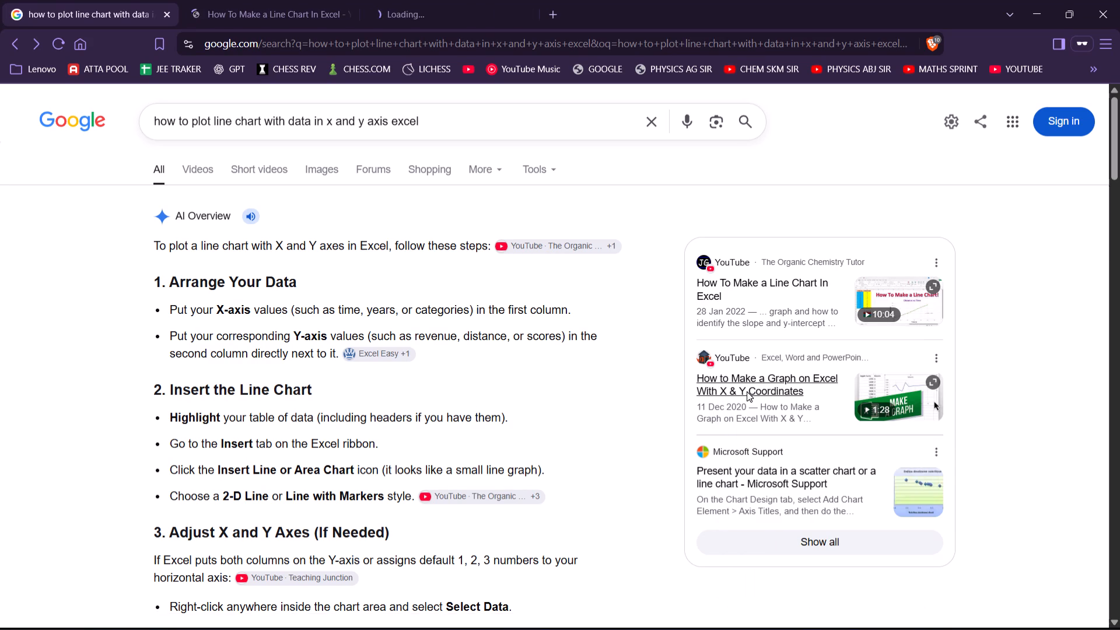
Watch the X & Y Coordinates tutorial, skipping ahead to the section on creating a scatter chart.
left_click(456, 9)
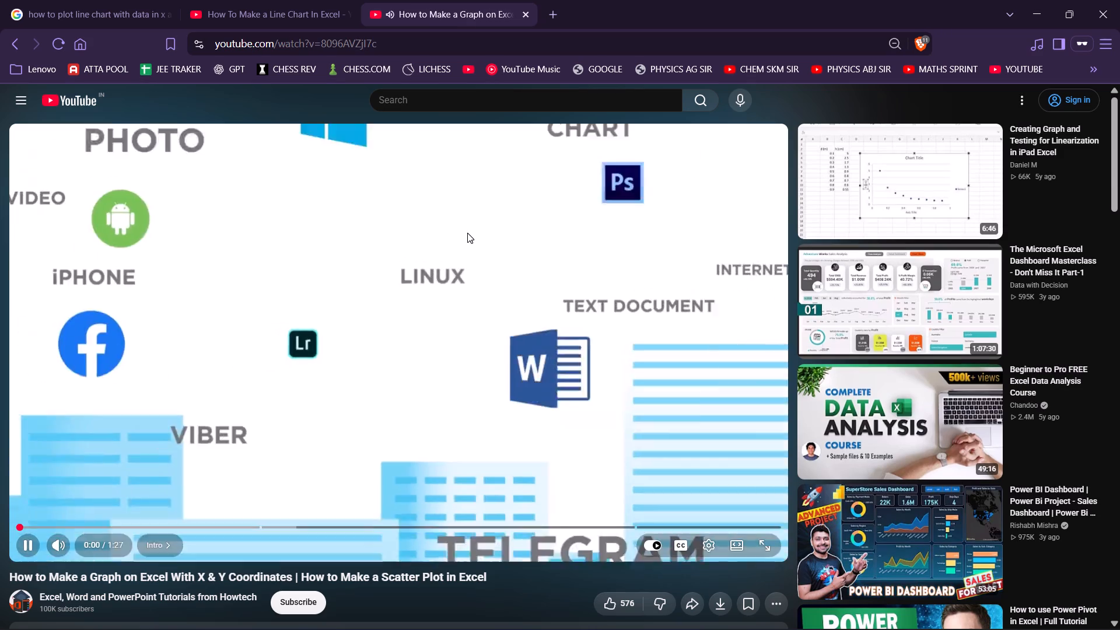
key("Right")
key("Right")
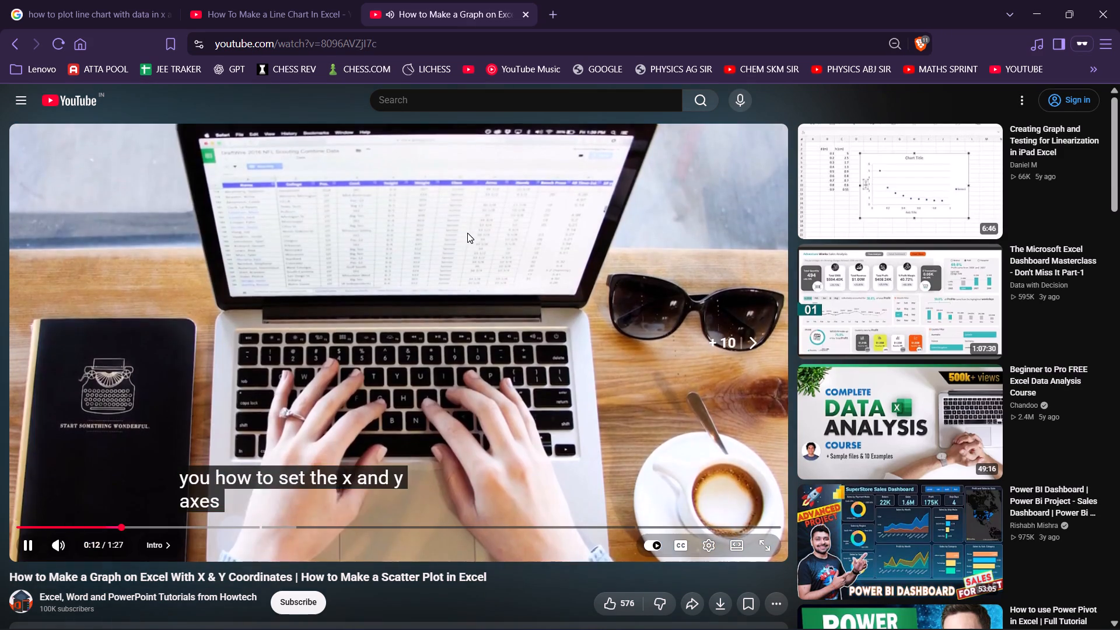
key("Right")
key("Right")
key("Right")
key("Right")
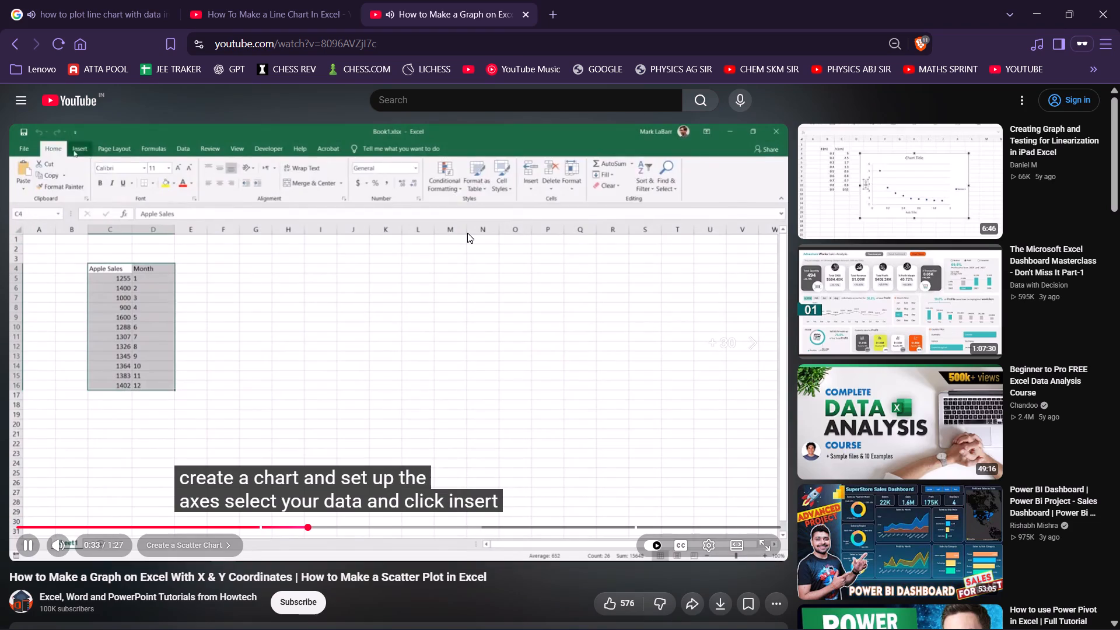
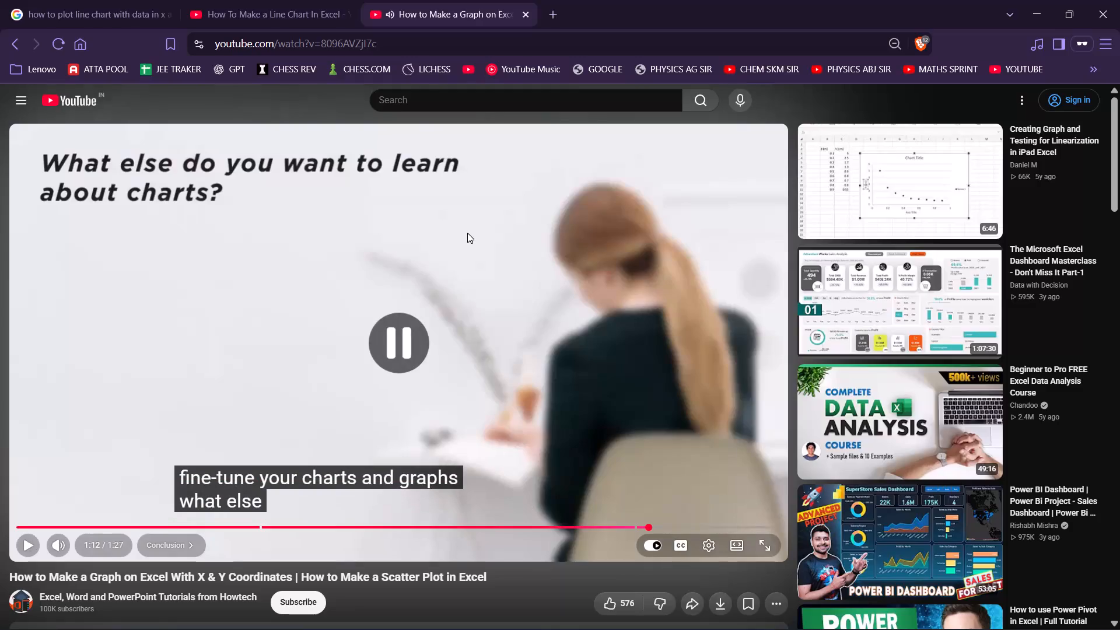
Rewatch the X & Y Coordinates tutorial's scatter chart section, from selecting the data to editing the series X and Y values.
key("Left")
key("Left")
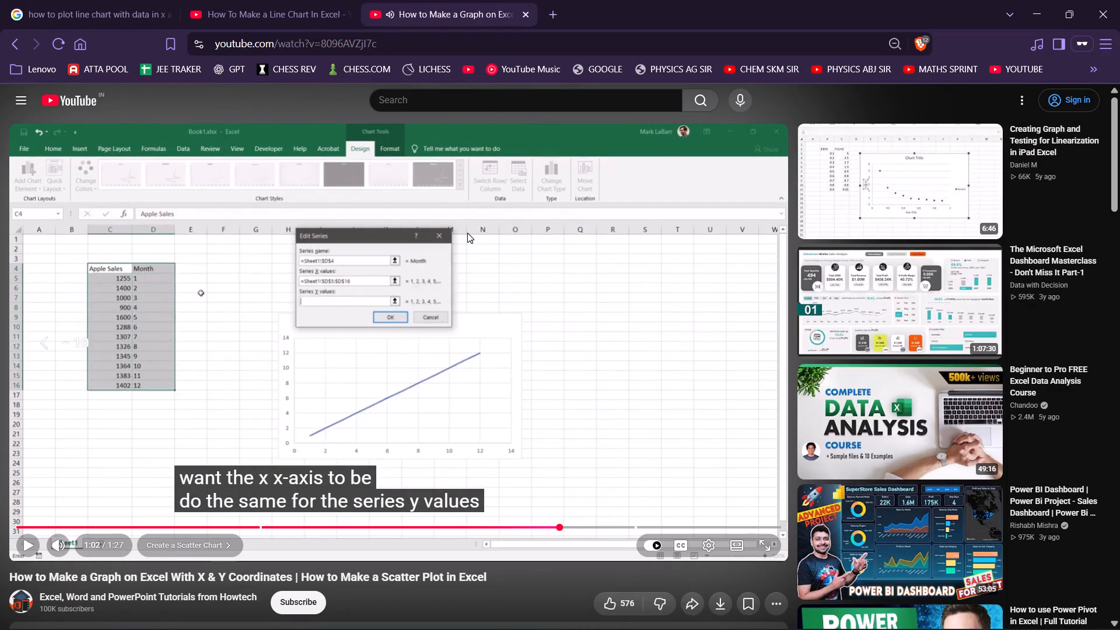
key("Left")
key("space")
key("Left")
key("Left")
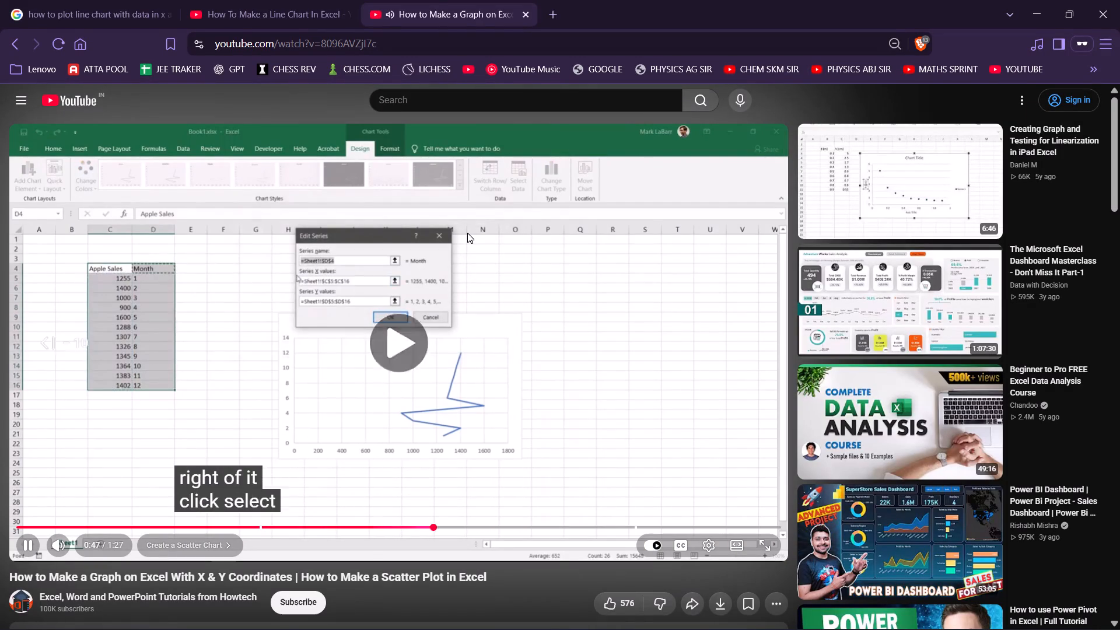
key("Left")
key("Left")
key("Left")
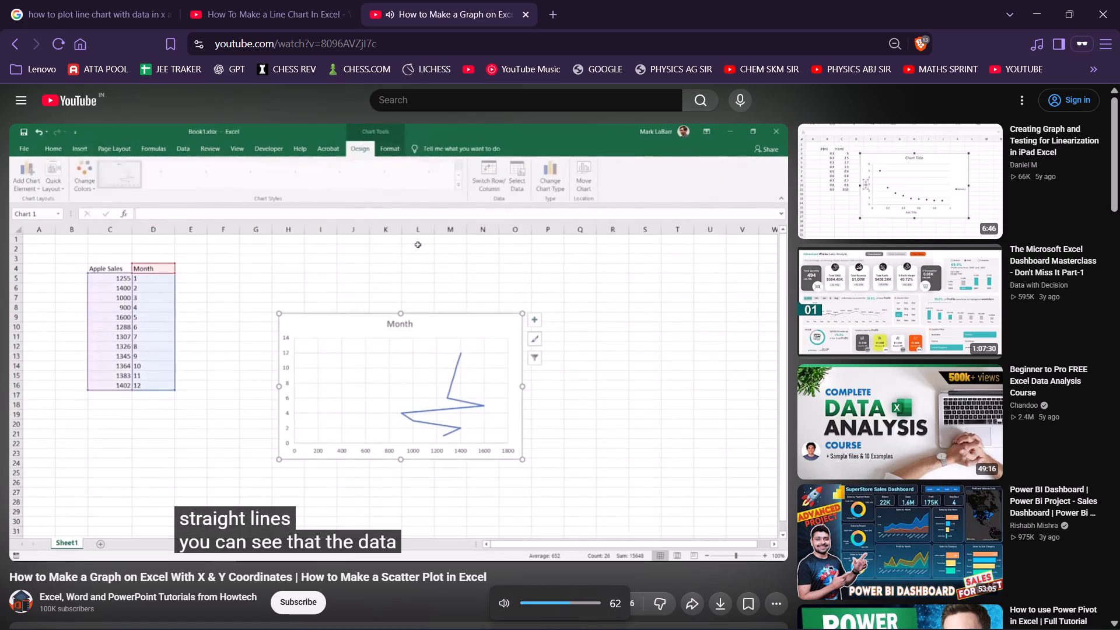
key("space")
key("Left")
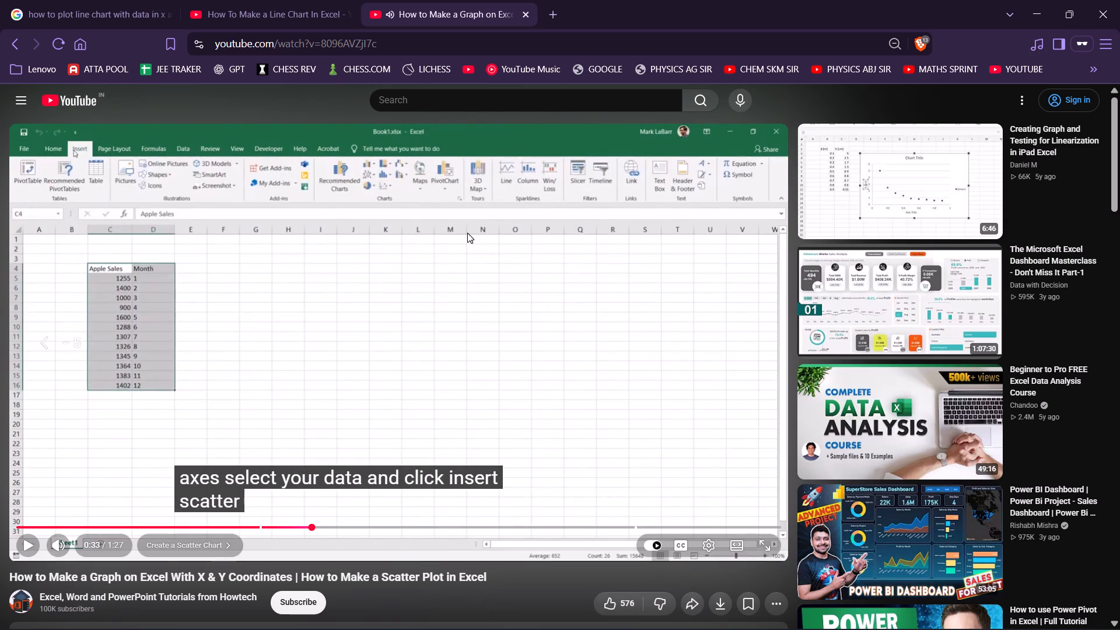
key("space")
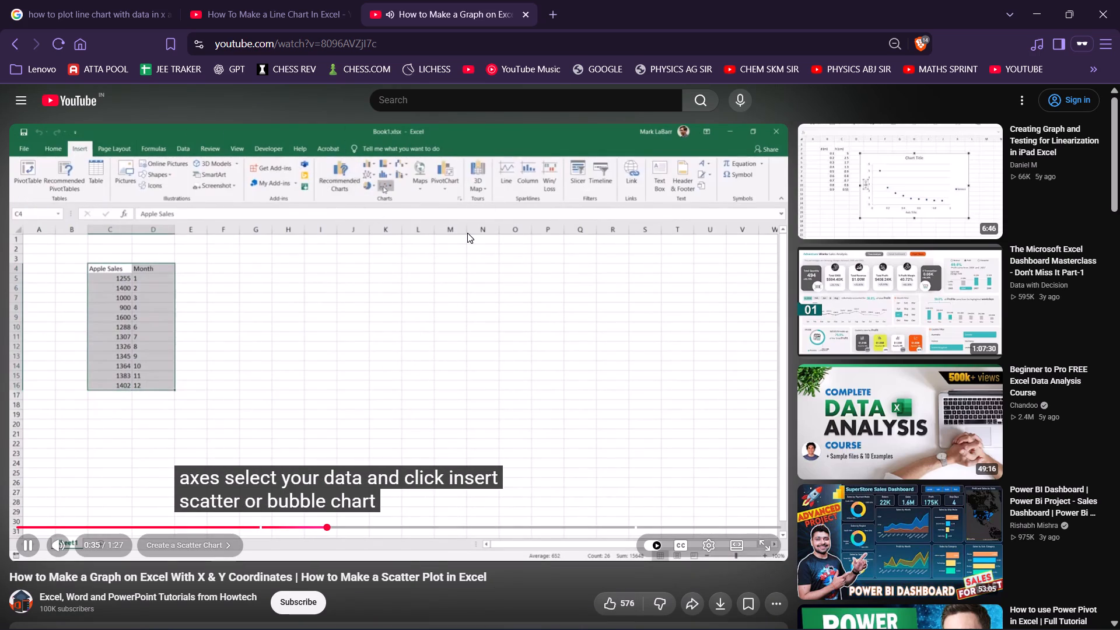
key("space")
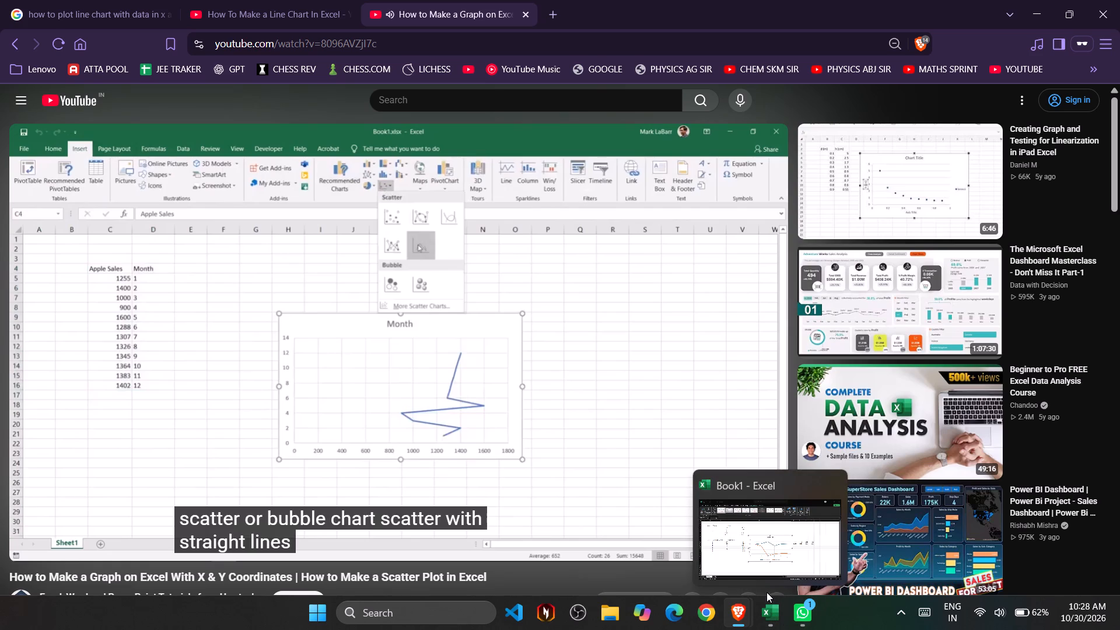
Switch to Excel and change the line chart to Scatter with Straight Lines, using the variant that plots Field Current against Armature Current.
left_click(769, 534)
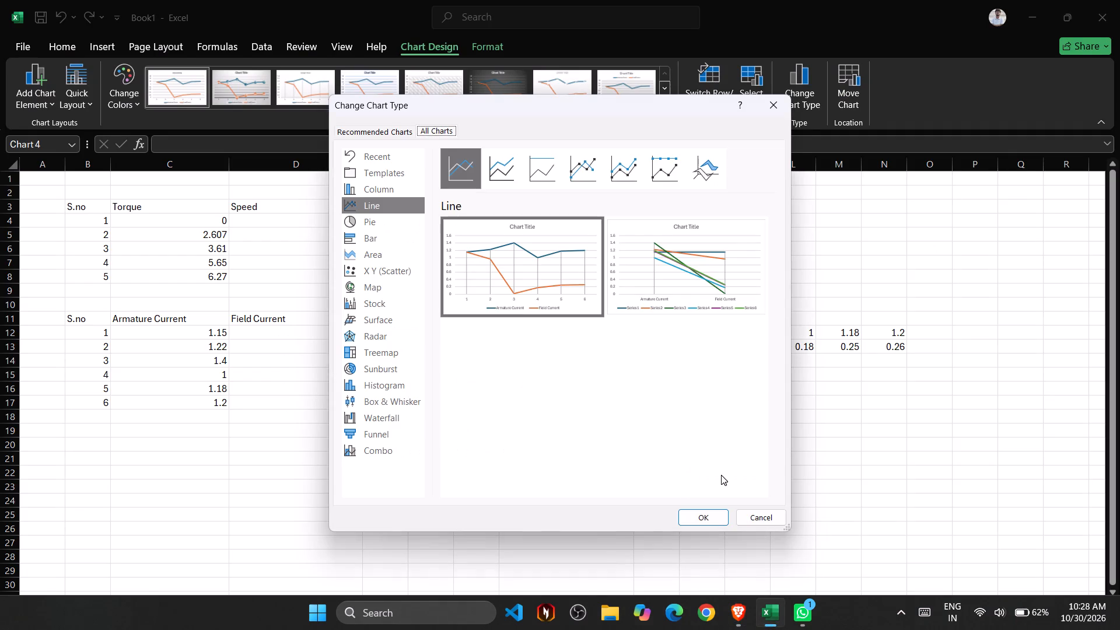
left_click(366, 269)
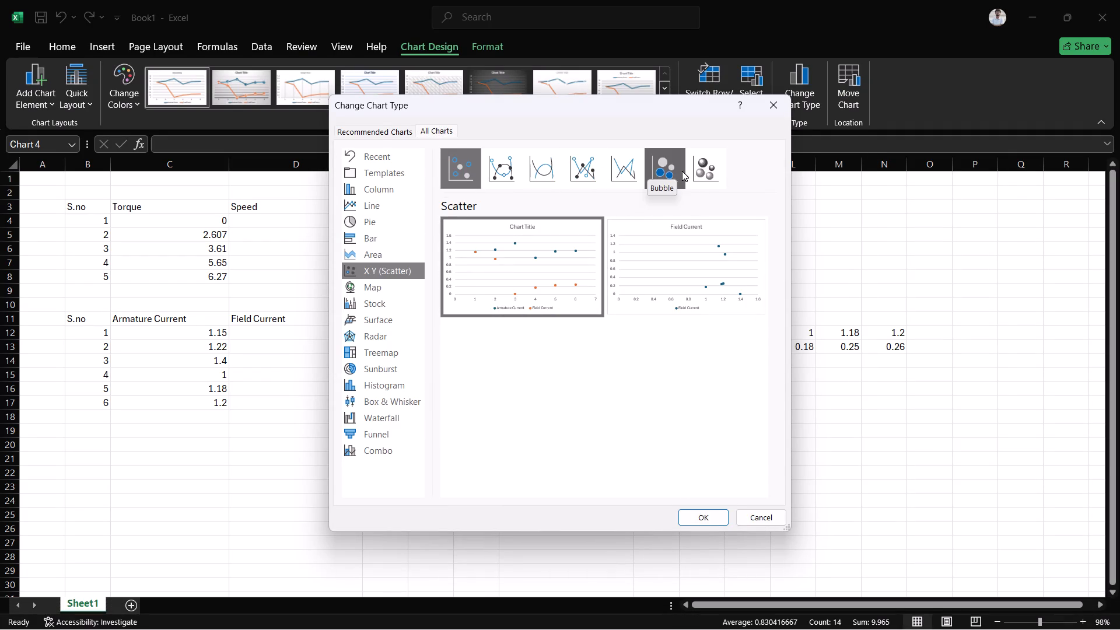
left_click(630, 170)
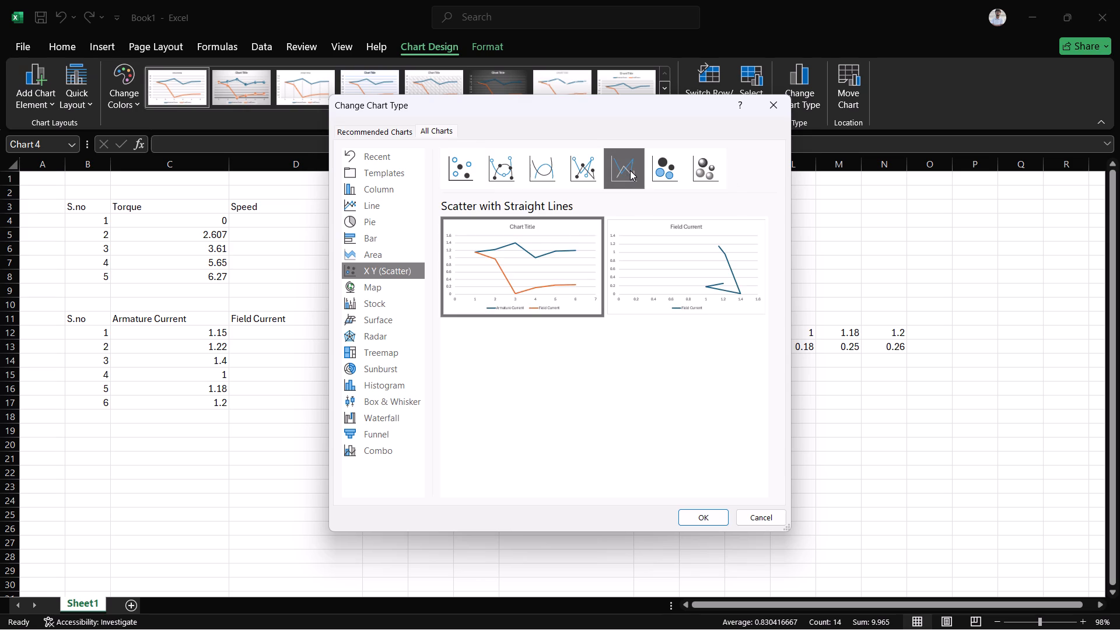
left_click(696, 276)
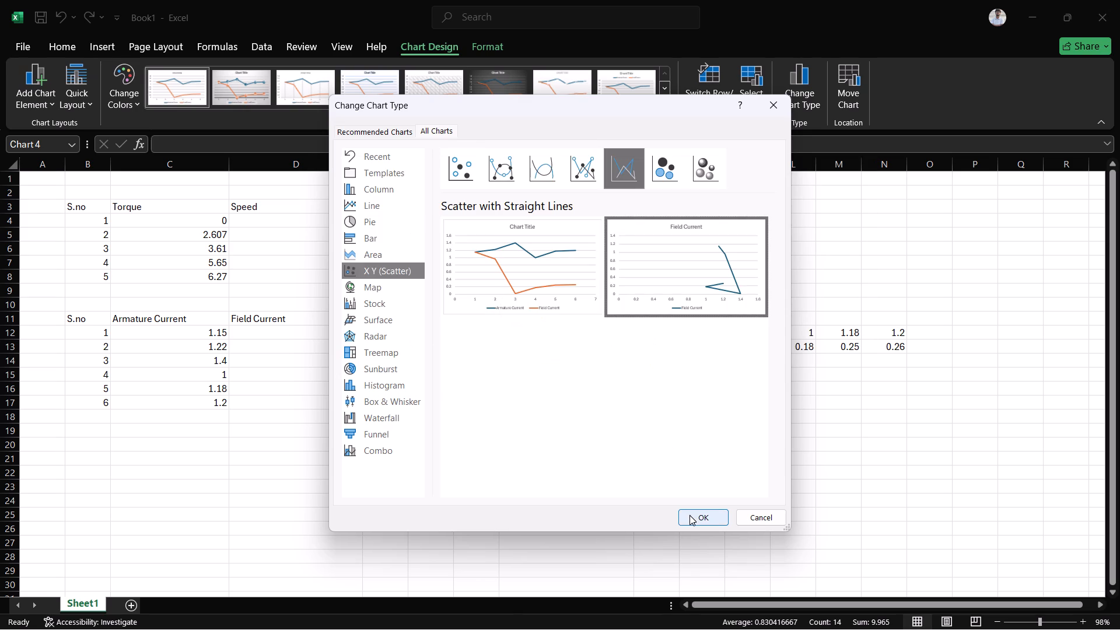
left_click(690, 515)
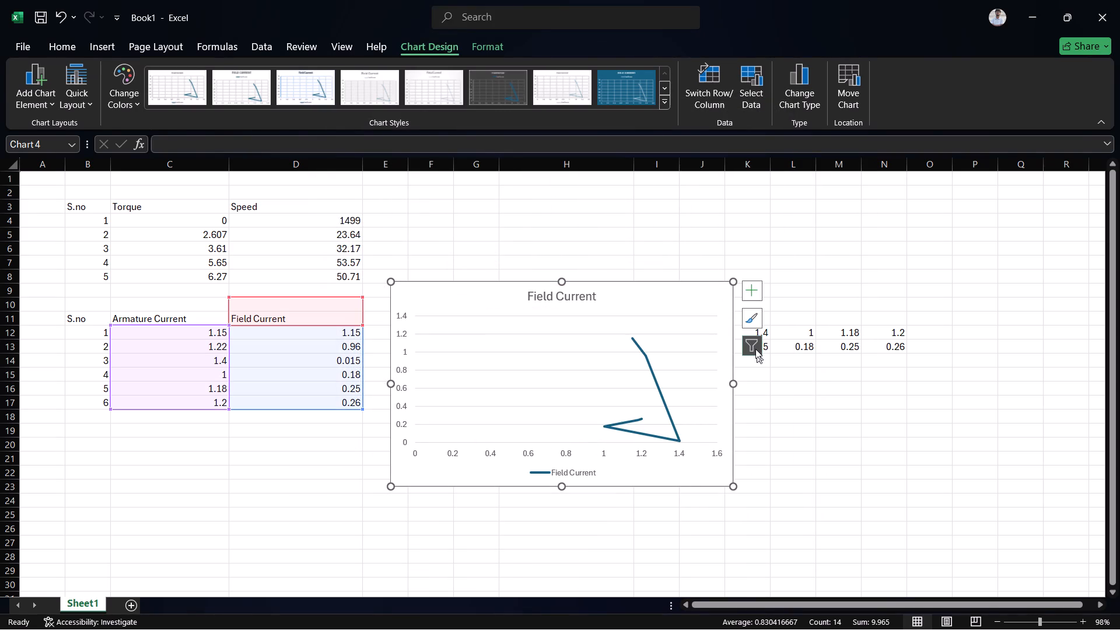
Open the scatter chart's data source settings and move the dialog clear of the data tables.
left_click(755, 349)
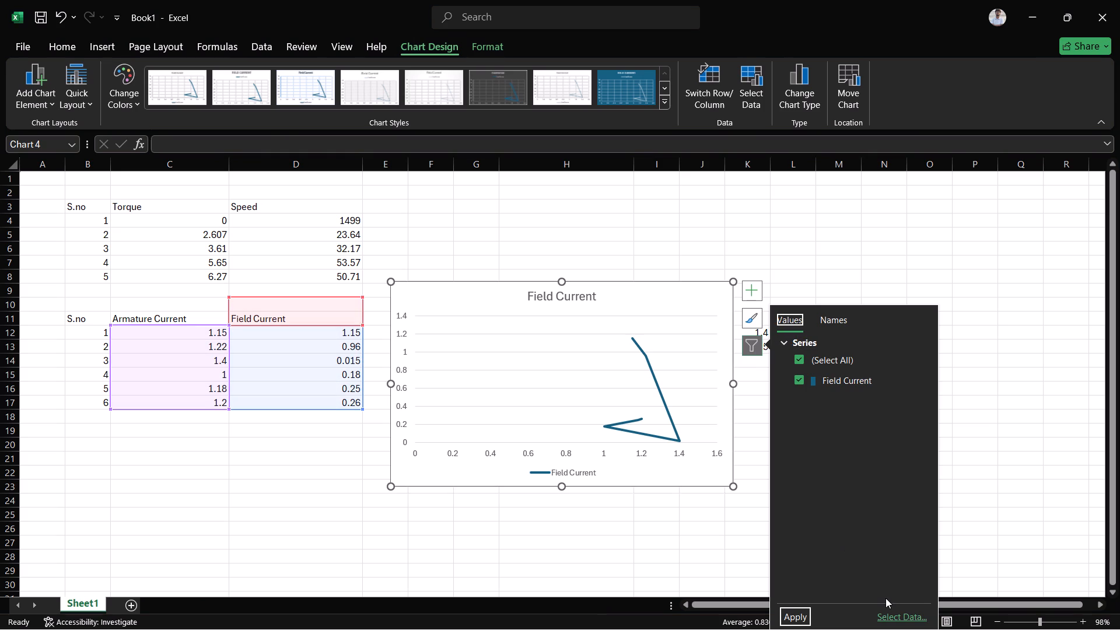
left_click(882, 611)
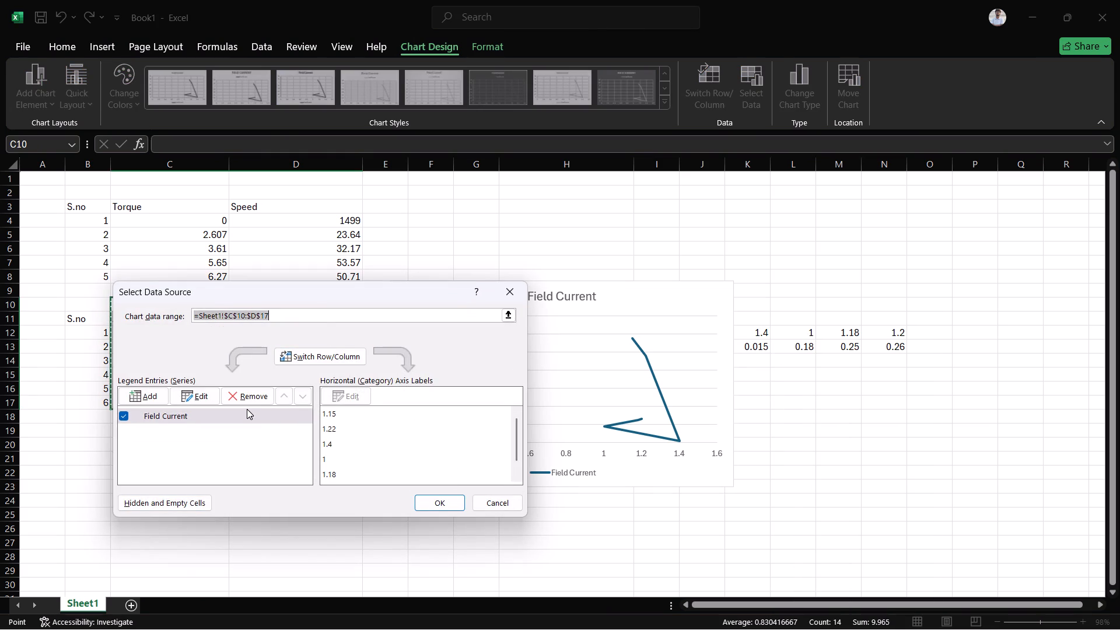
left_click(397, 448)
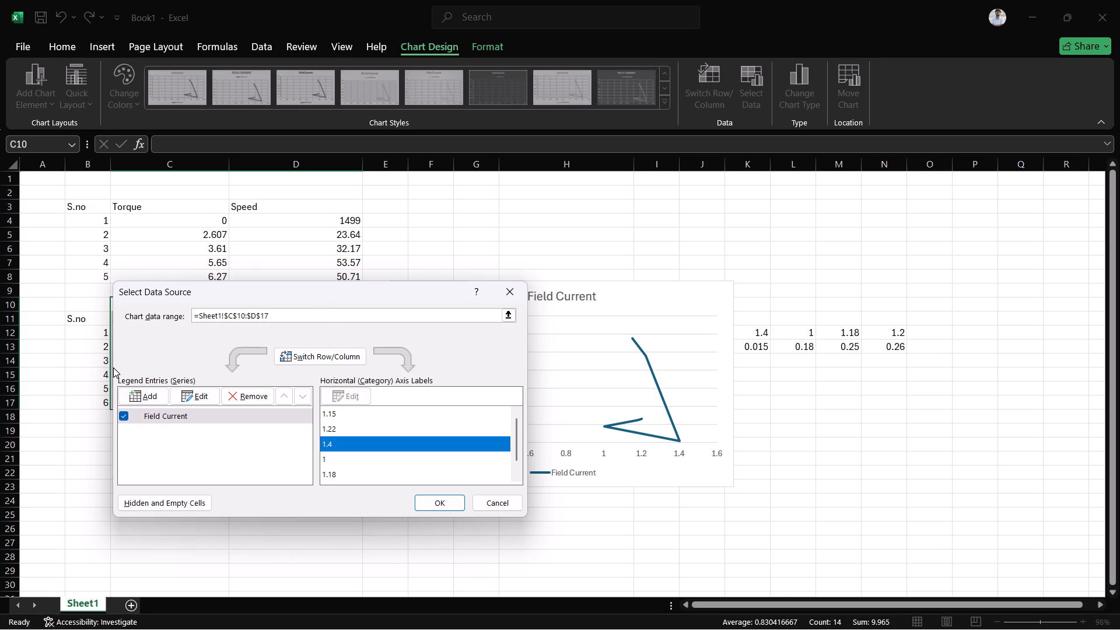
left_click_drag(176, 294, 460, 146)
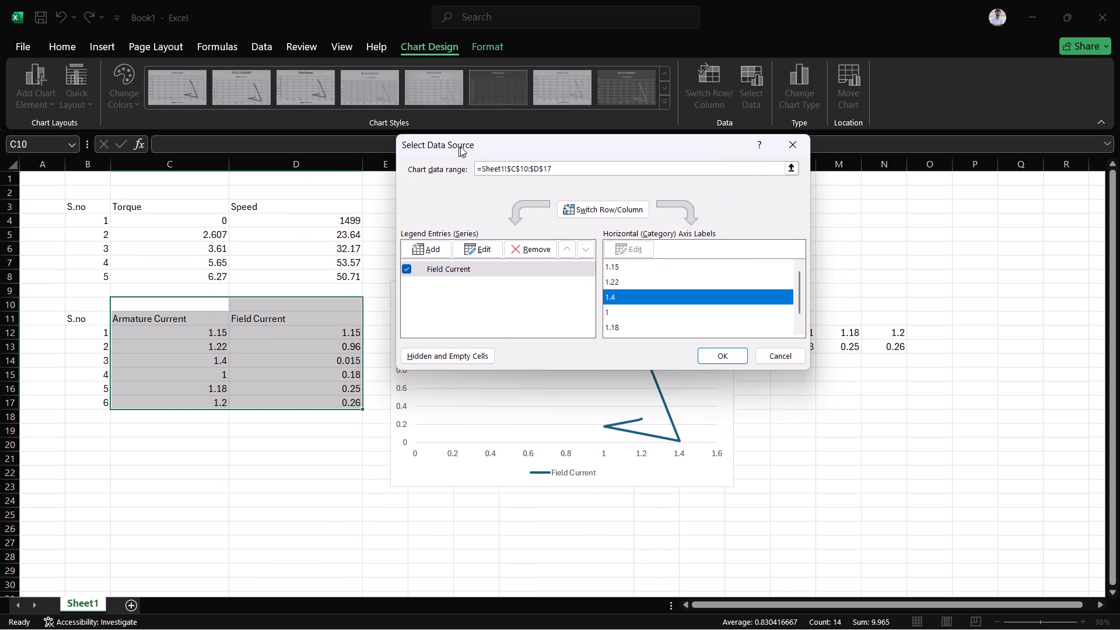
left_click_drag(460, 146, 475, 146)
left_click(636, 264)
left_click_drag(636, 264, 635, 312)
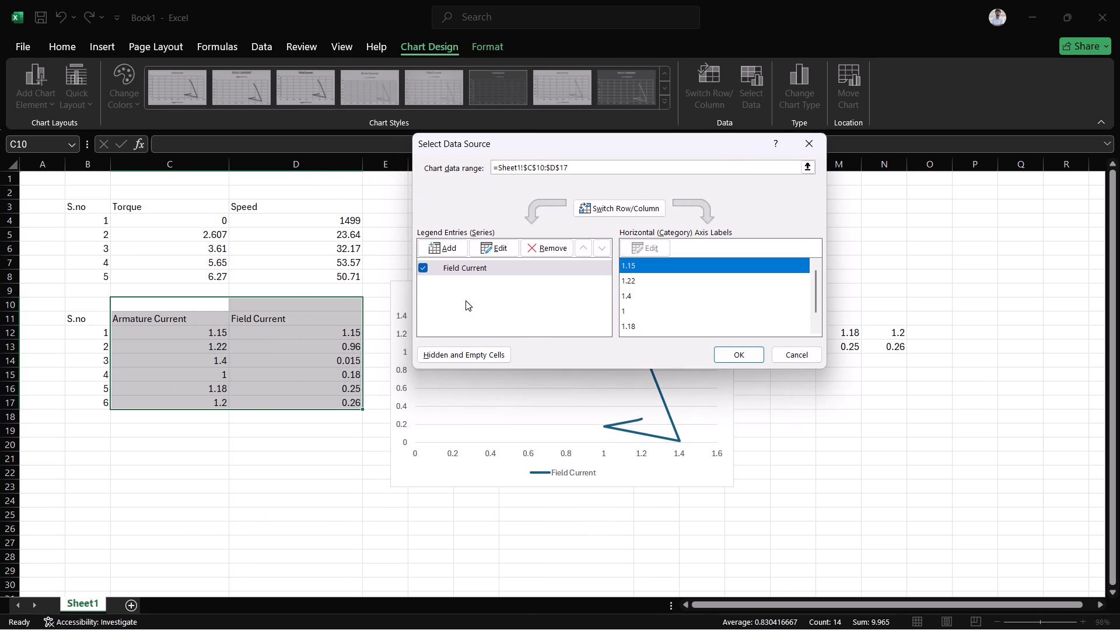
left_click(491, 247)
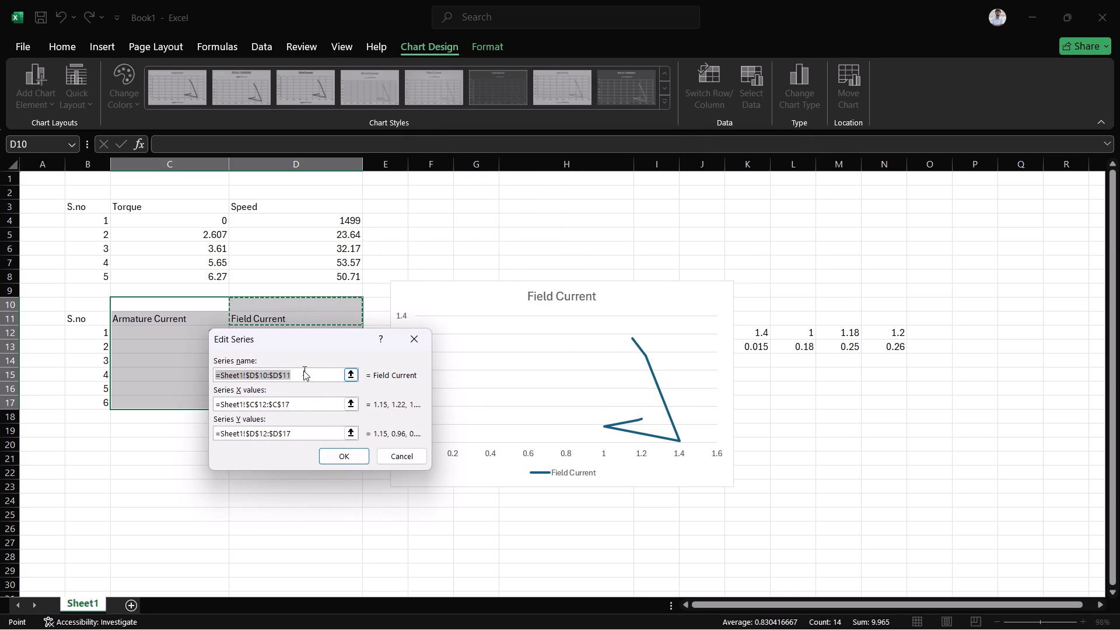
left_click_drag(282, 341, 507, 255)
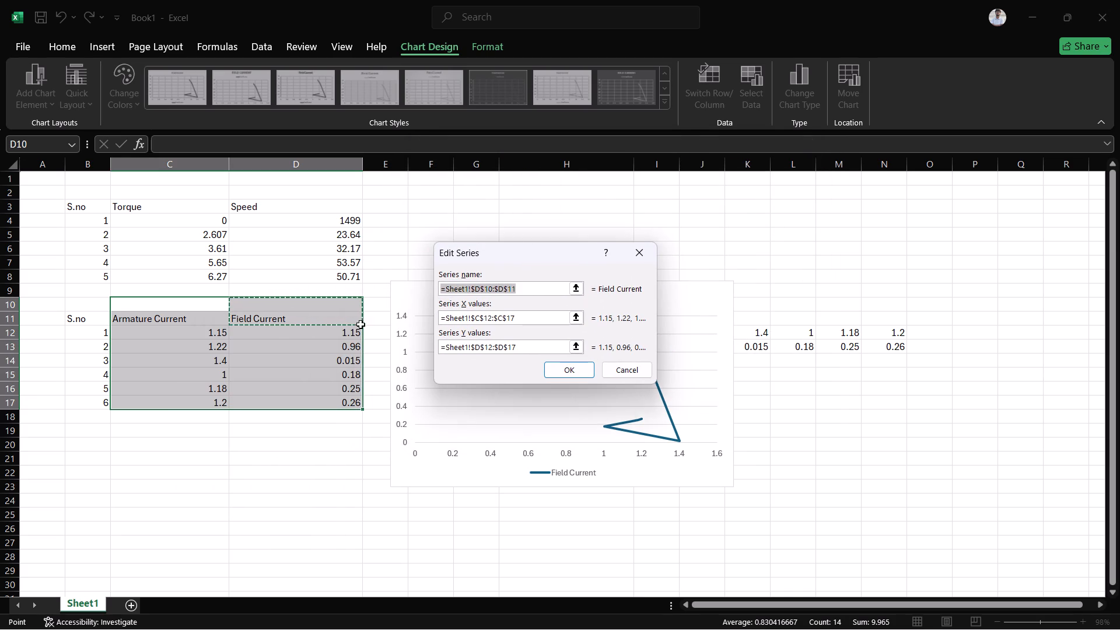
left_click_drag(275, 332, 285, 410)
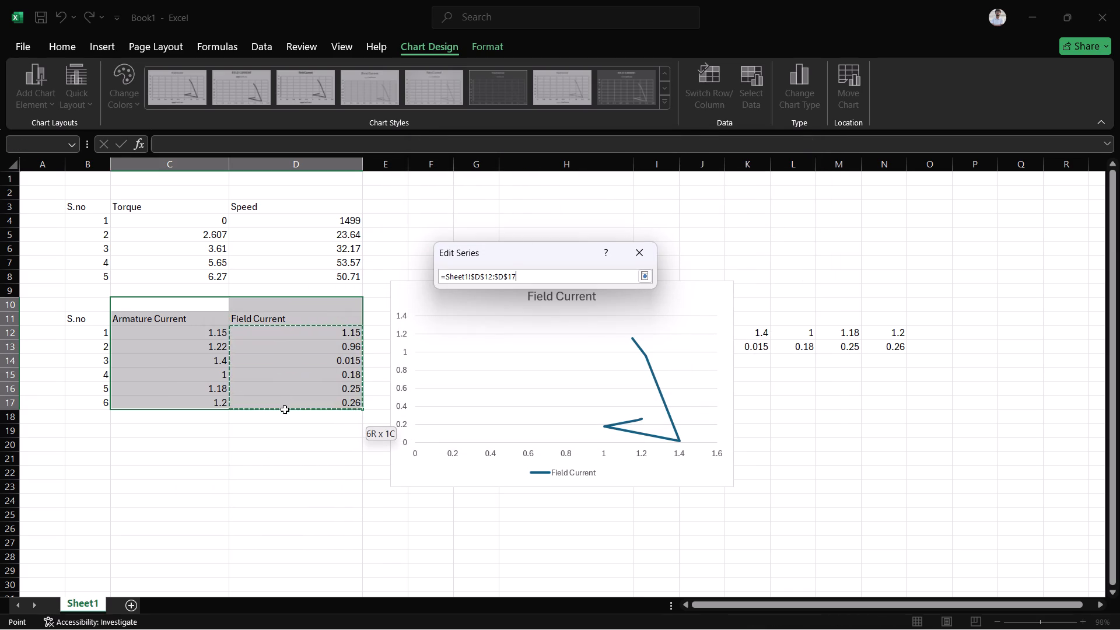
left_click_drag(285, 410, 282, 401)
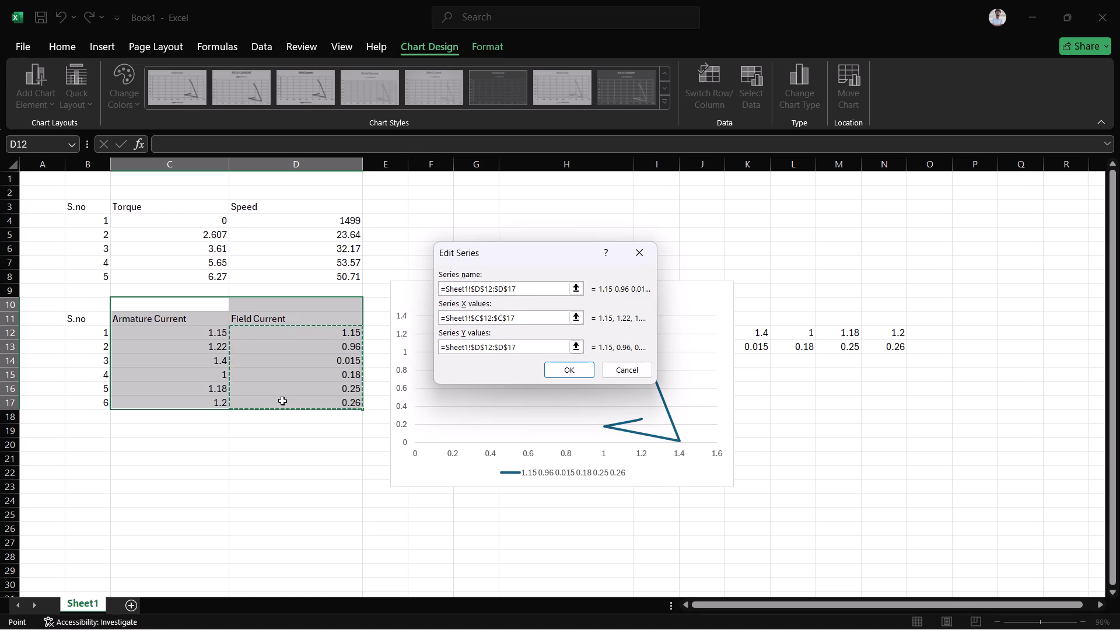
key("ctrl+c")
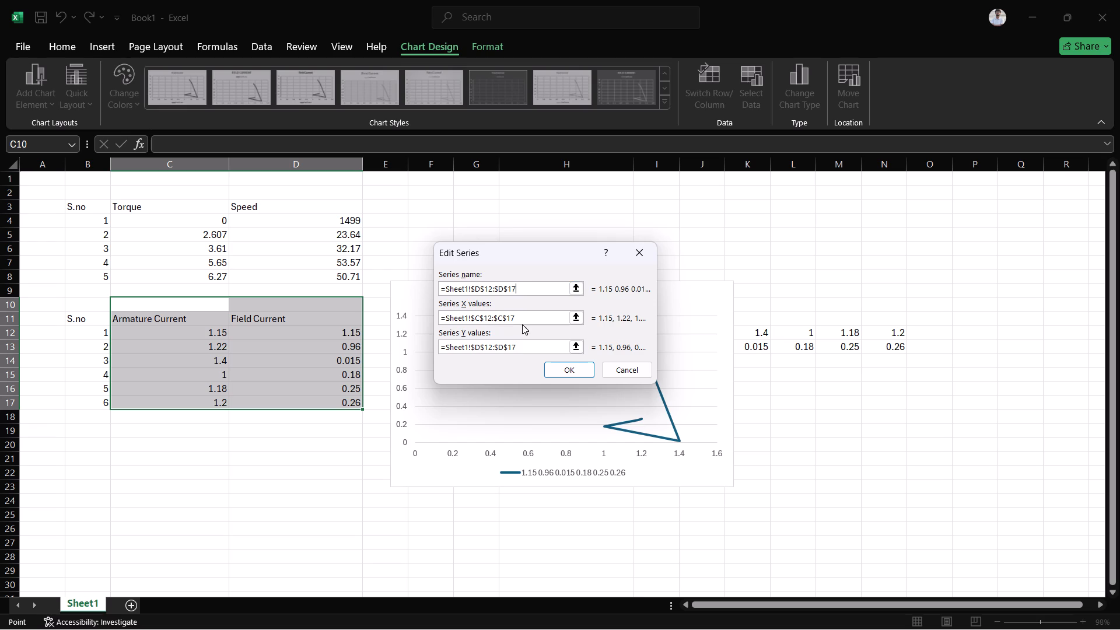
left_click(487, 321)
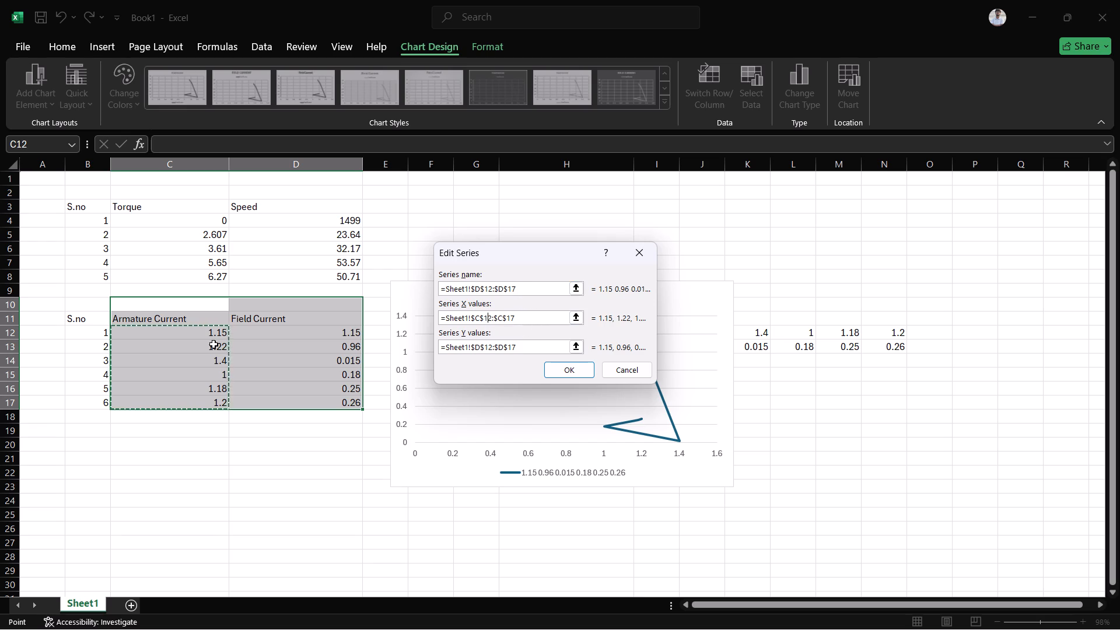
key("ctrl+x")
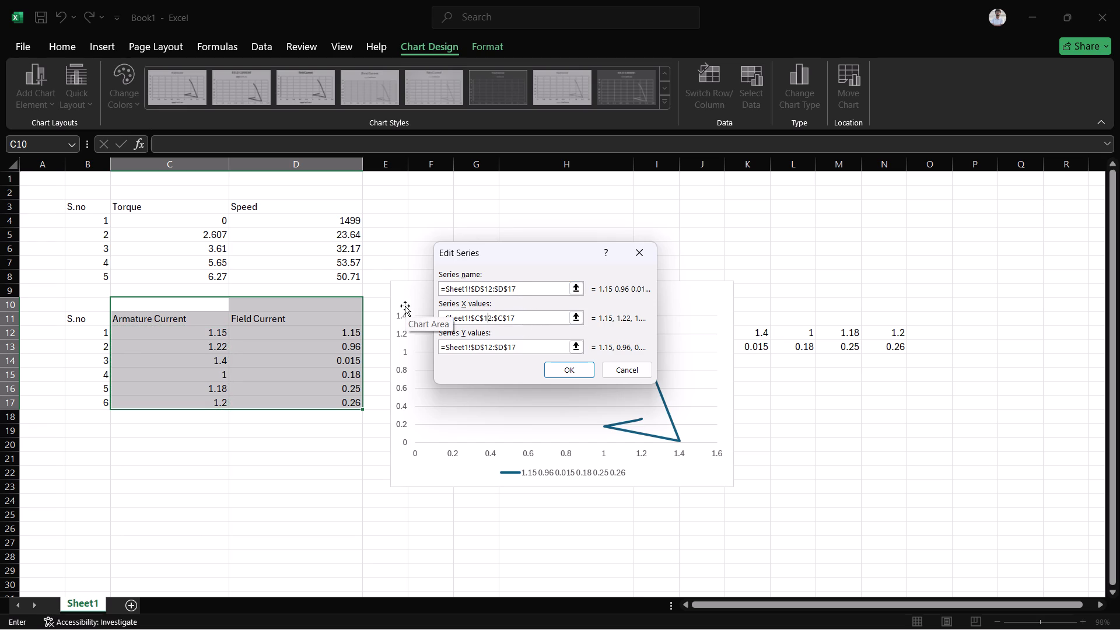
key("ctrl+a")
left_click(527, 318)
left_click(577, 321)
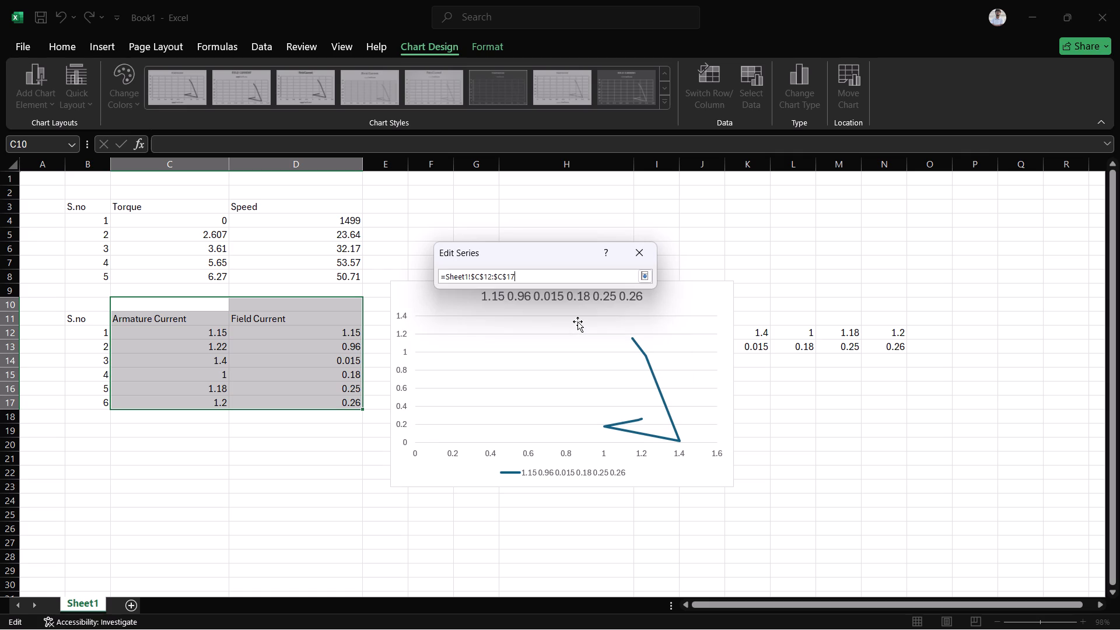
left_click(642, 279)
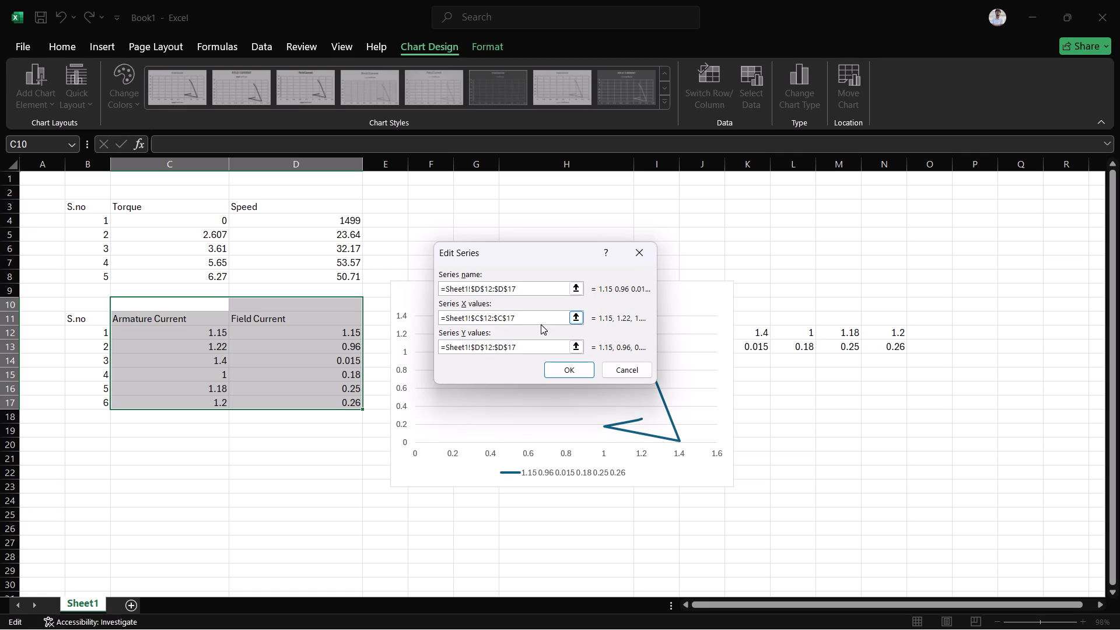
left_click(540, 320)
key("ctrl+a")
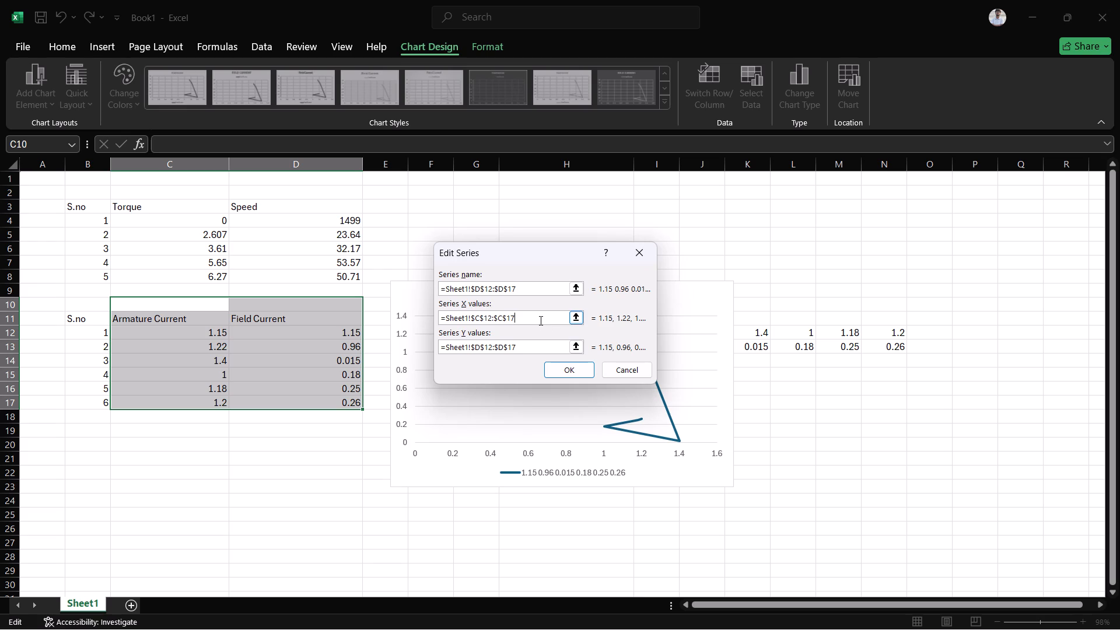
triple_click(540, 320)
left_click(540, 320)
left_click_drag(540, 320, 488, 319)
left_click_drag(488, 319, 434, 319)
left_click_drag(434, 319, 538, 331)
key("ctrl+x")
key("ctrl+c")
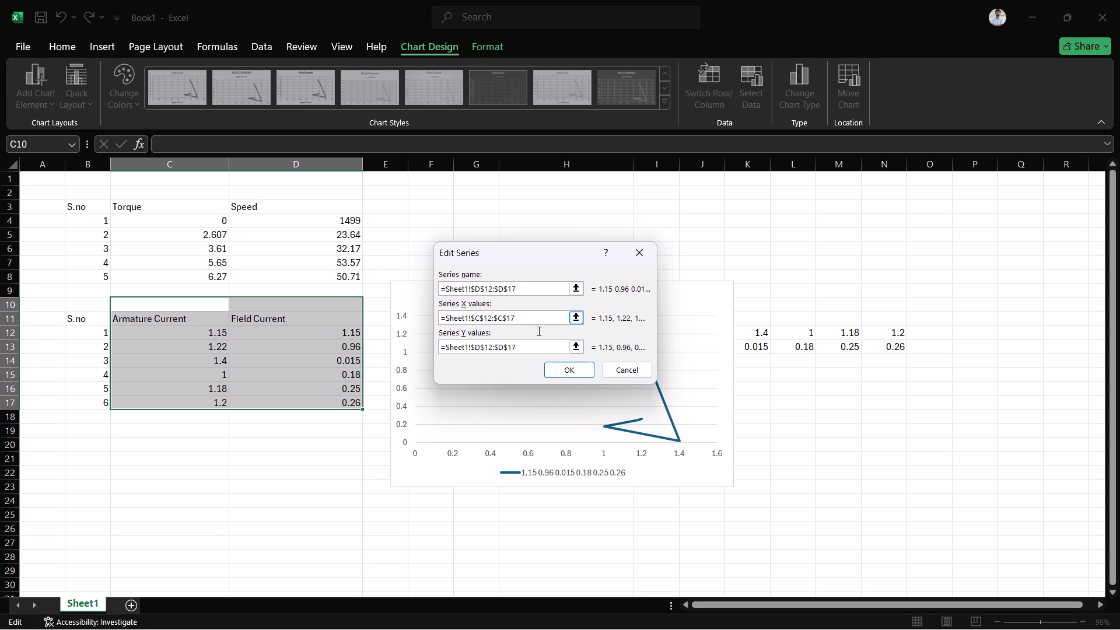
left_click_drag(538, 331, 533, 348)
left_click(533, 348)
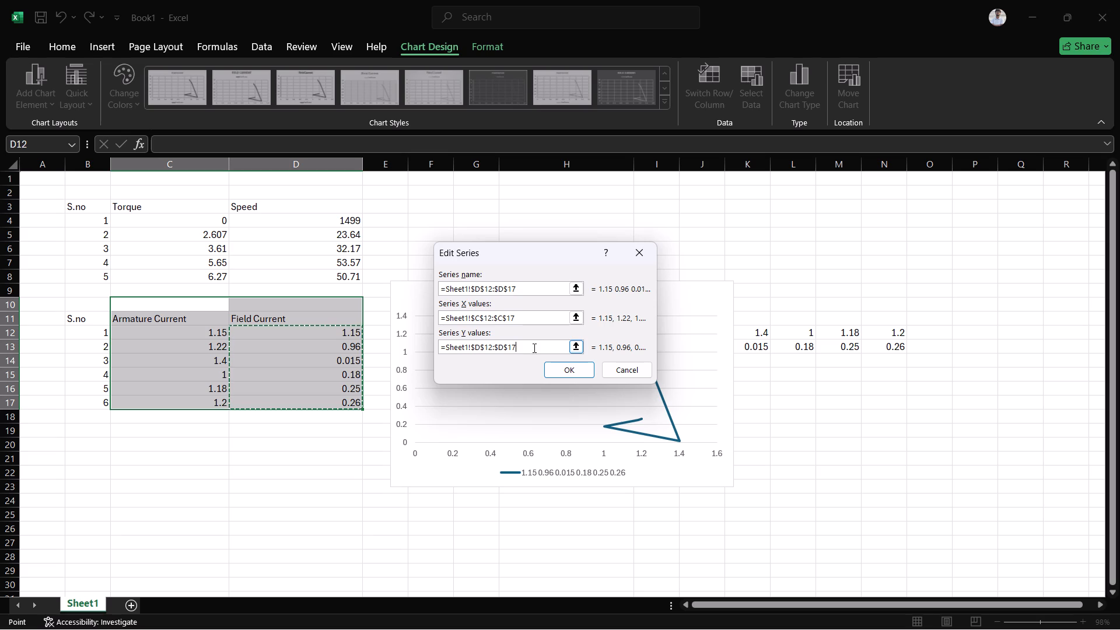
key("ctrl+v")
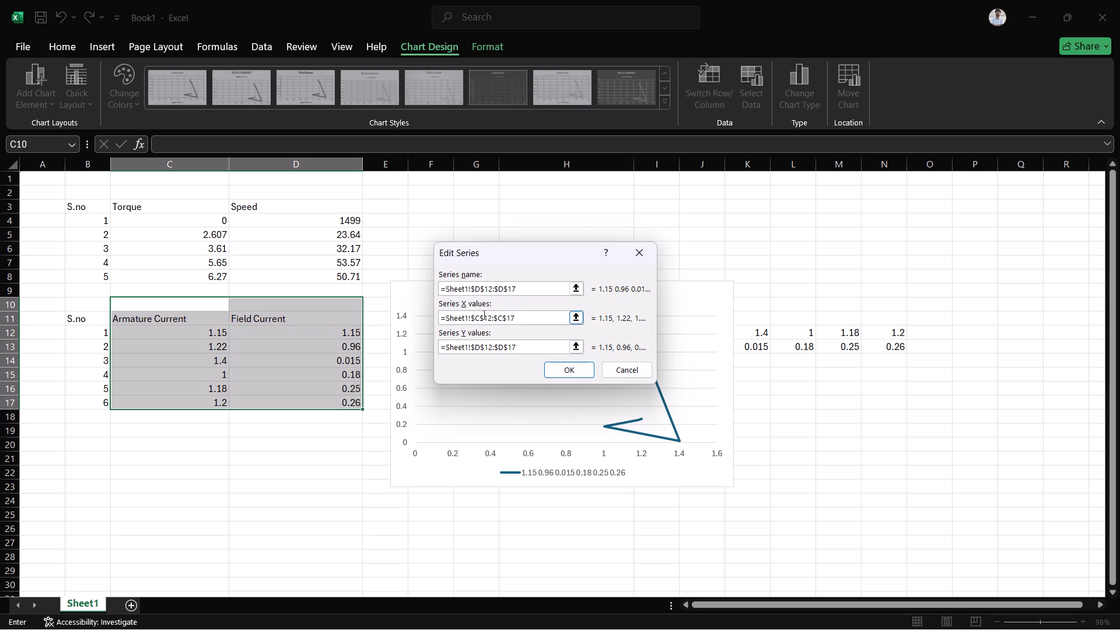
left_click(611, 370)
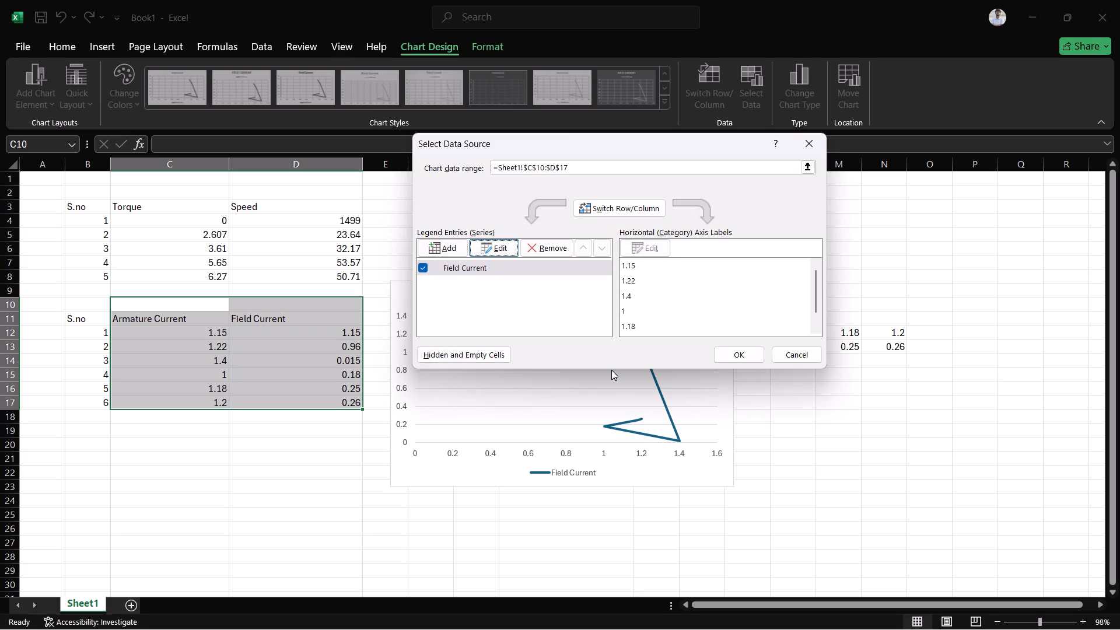
Open the Field Current series for editing from the scatter chart's data source settings.
left_click(491, 247)
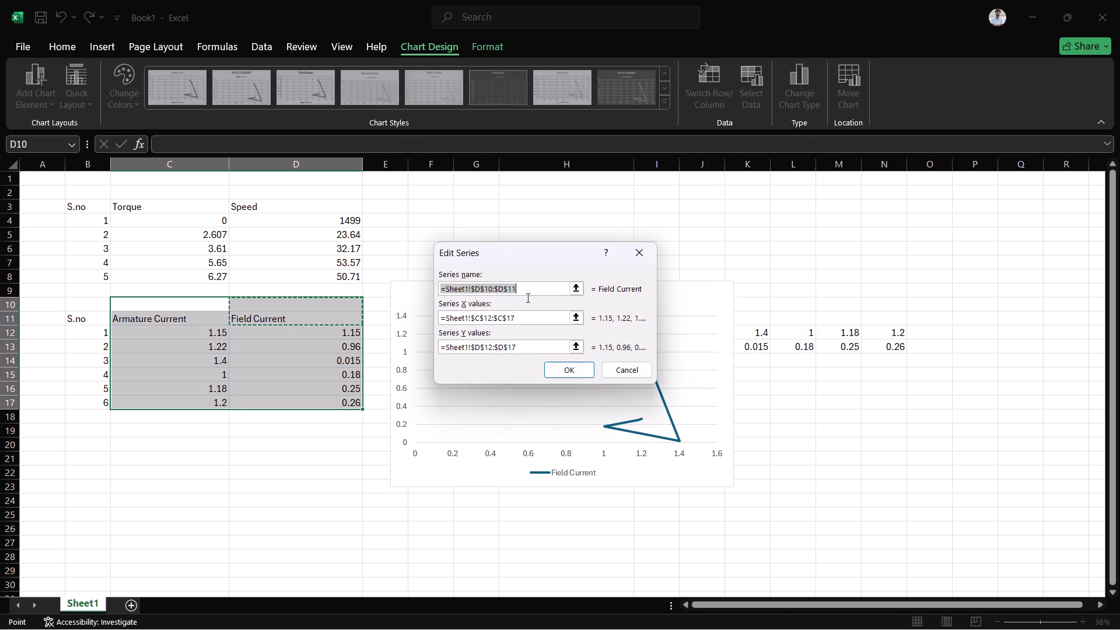
Switch to the browser and rewatch how the X & Y Coordinates tutorial replaces the series X and Y values, then pause it.
left_click(736, 615)
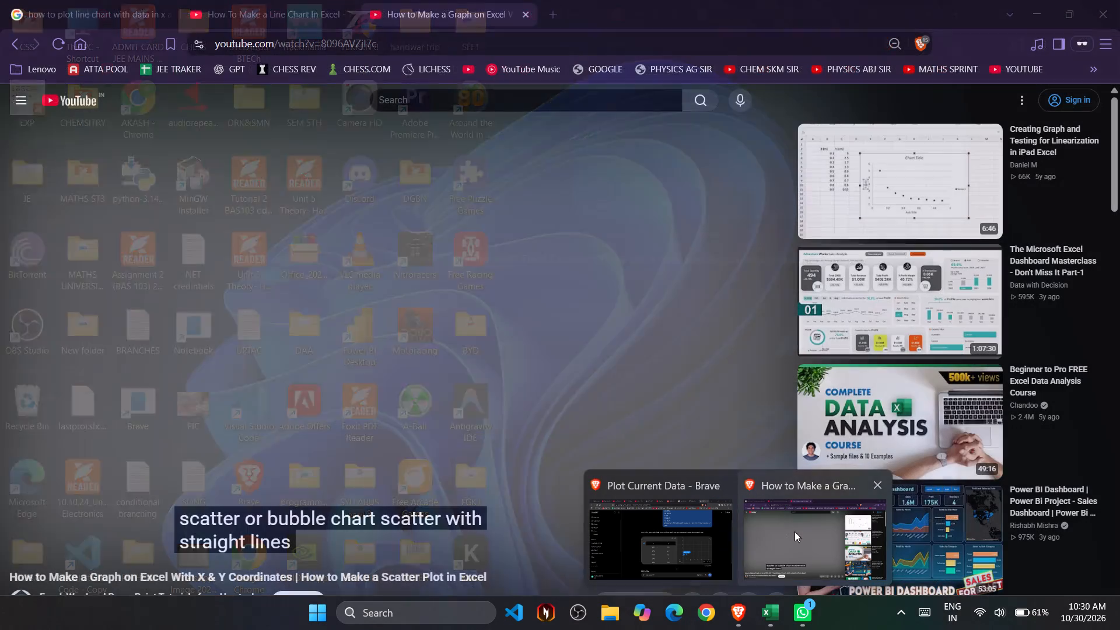
left_click(793, 533)
left_click(537, 374)
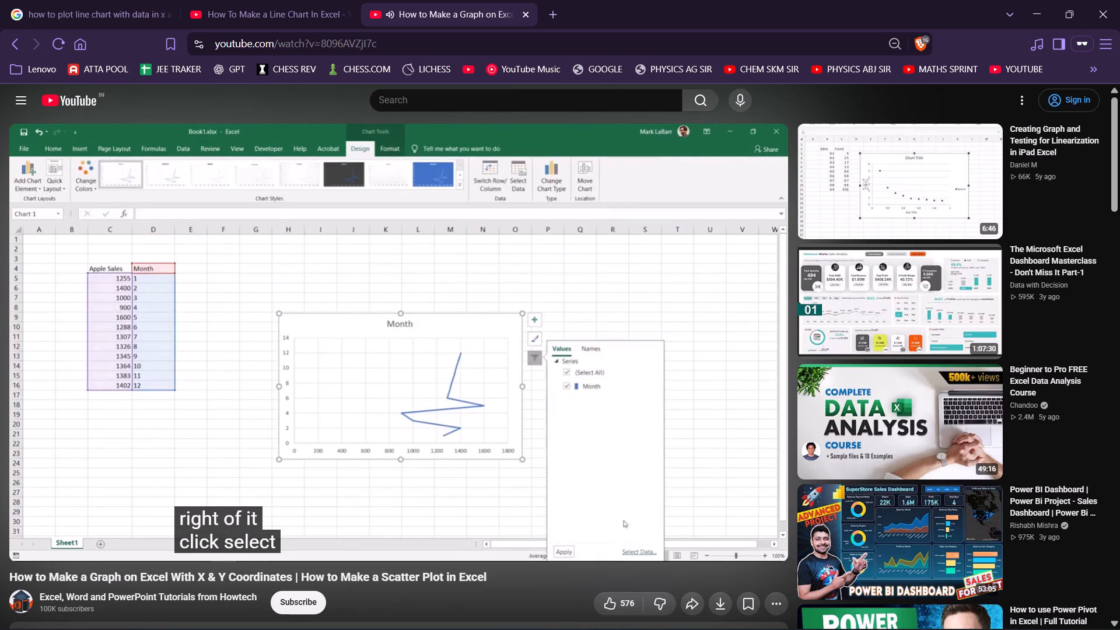
key("Right")
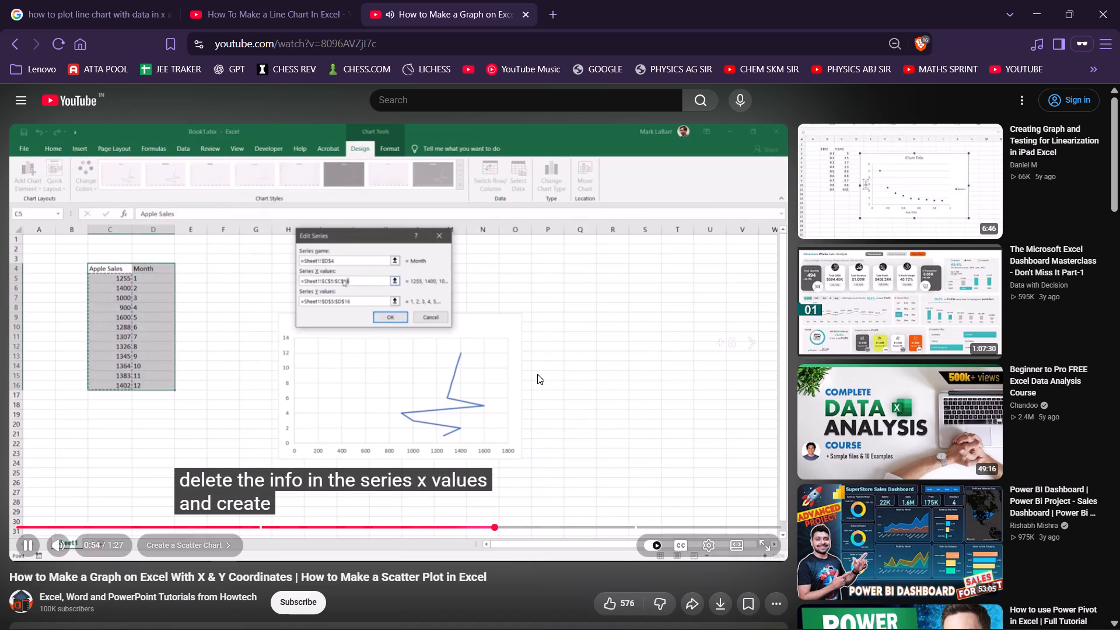
key("Left")
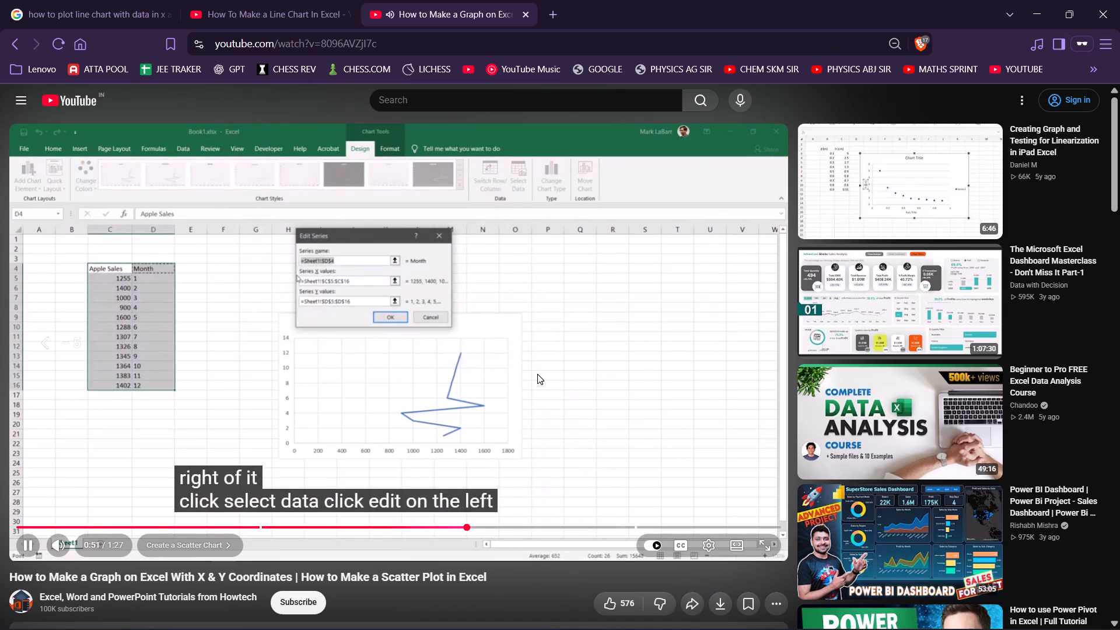
key("Left")
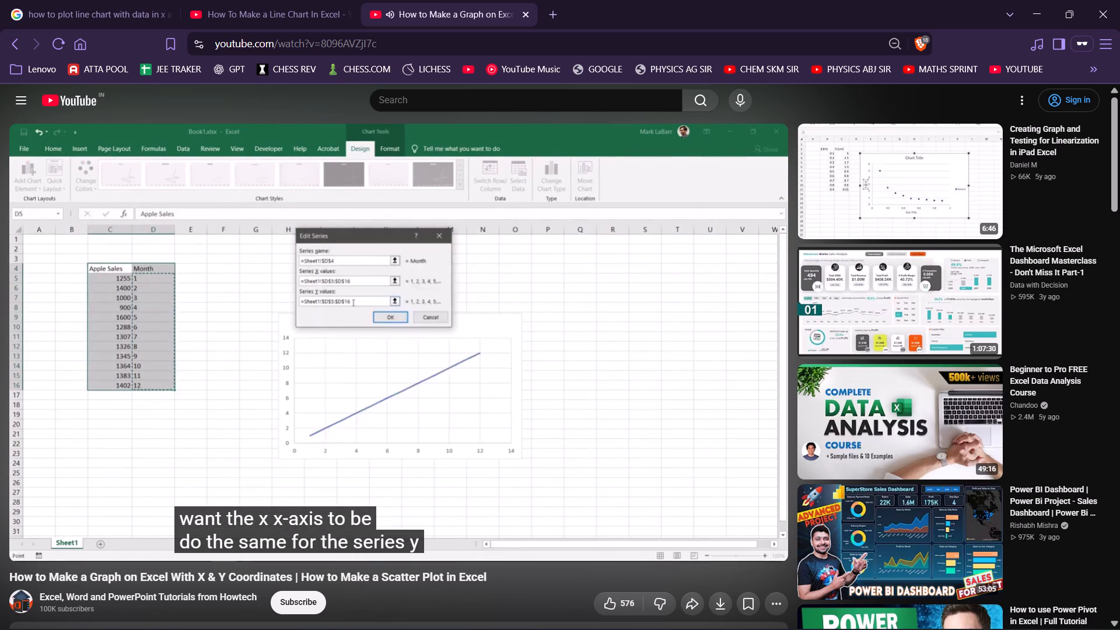
left_click(684, 394)
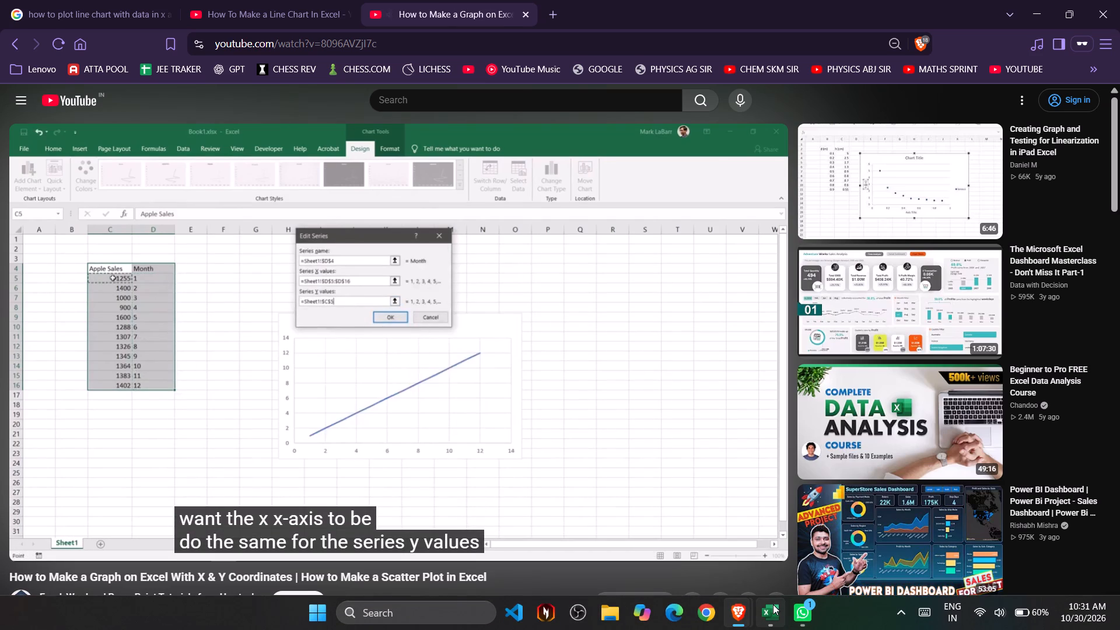
Switch back to Excel and replace the series X values with the Field Current readings, =Sheet1!$D$12:$D$17.
left_click(773, 604)
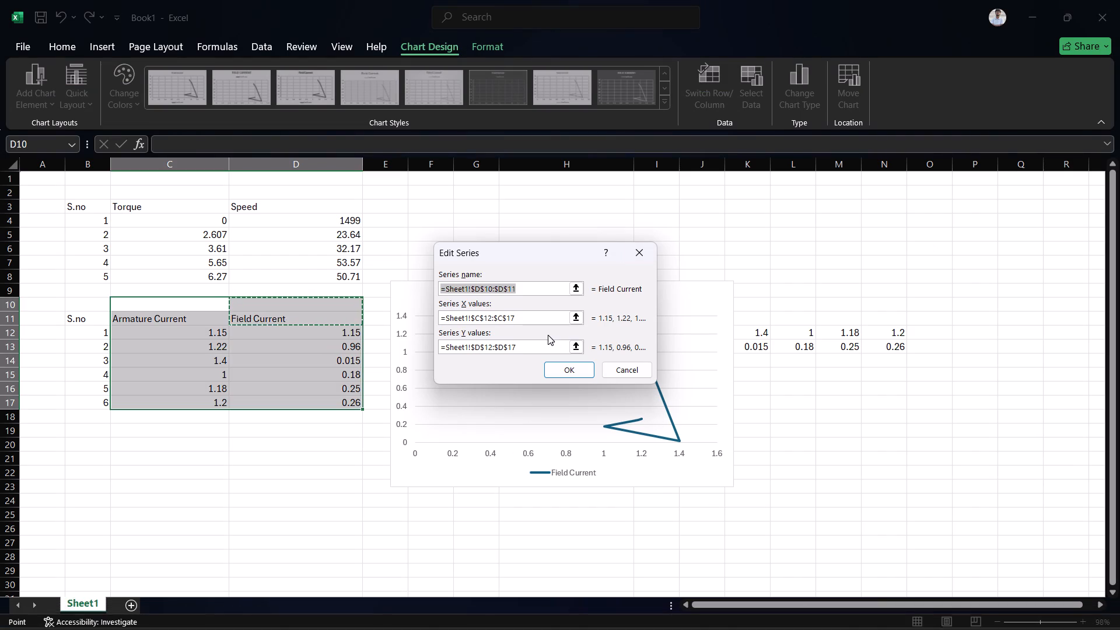
left_click(516, 322)
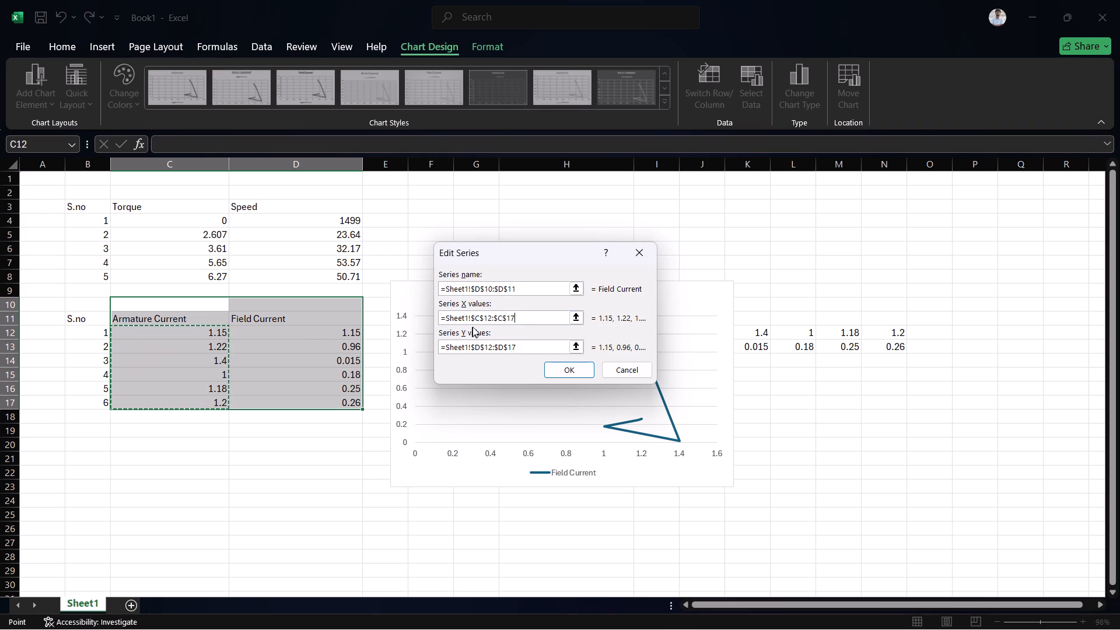
key("BackSpace")
key("BackSpace")
key("BackSpace")
key("BackSpace")
key("BackSpace")
key("BackSpace")
key("BackSpace")
key("BackSpace")
key("BackSpace")
key("BackSpace")
key("BackSpace")
key("BackSpace")
key("BackSpace")
key("BackSpace")
key("BackSpace")
key("BackSpace")
key("BackSpace")
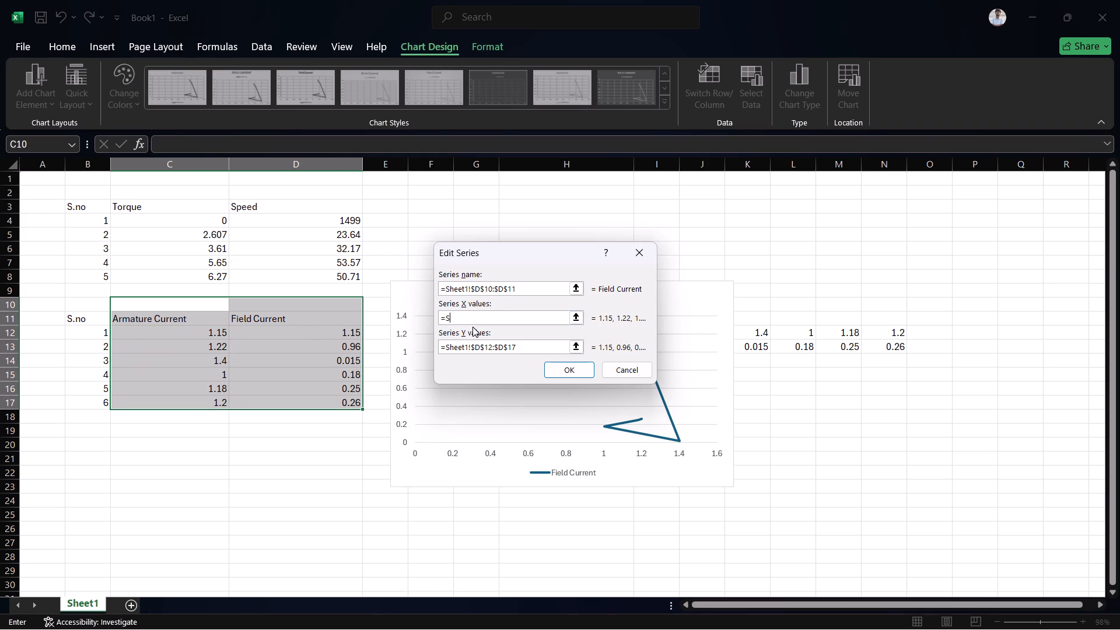
key("BackSpace")
key("BackSpace")
left_click_drag(335, 334, 344, 408)
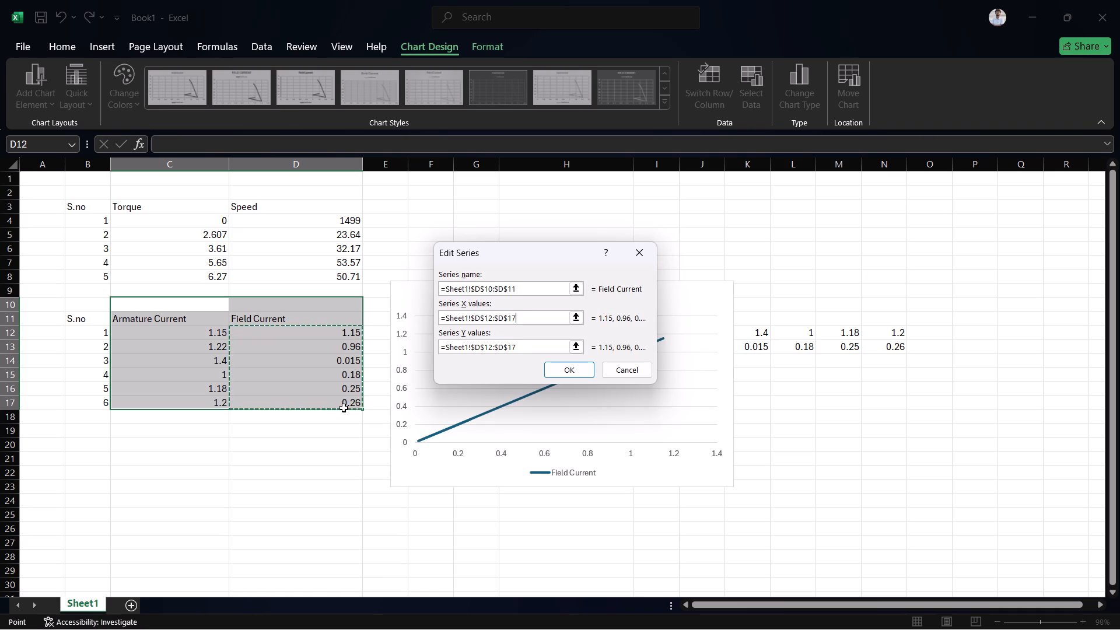
Replace the series Y values with the Armature Current readings, =Sheet1!$C$12:$C$17, and apply the data source changes.
left_click(523, 349)
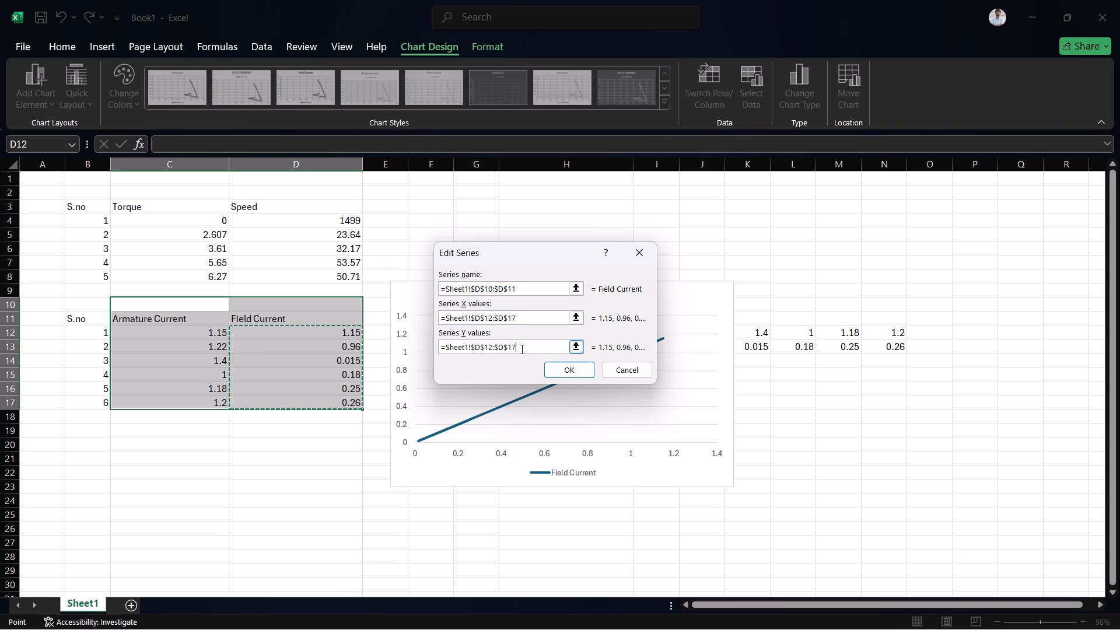
key("BackSpace")
key("BackSpace")
key("BackSpace")
key("BackSpace")
key("BackSpace")
key("BackSpace")
key("BackSpace")
key("BackSpace")
key("BackSpace")
key("BackSpace")
key("BackSpace")
key("BackSpace")
key("BackSpace")
key("BackSpace")
key("BackSpace")
key("BackSpace")
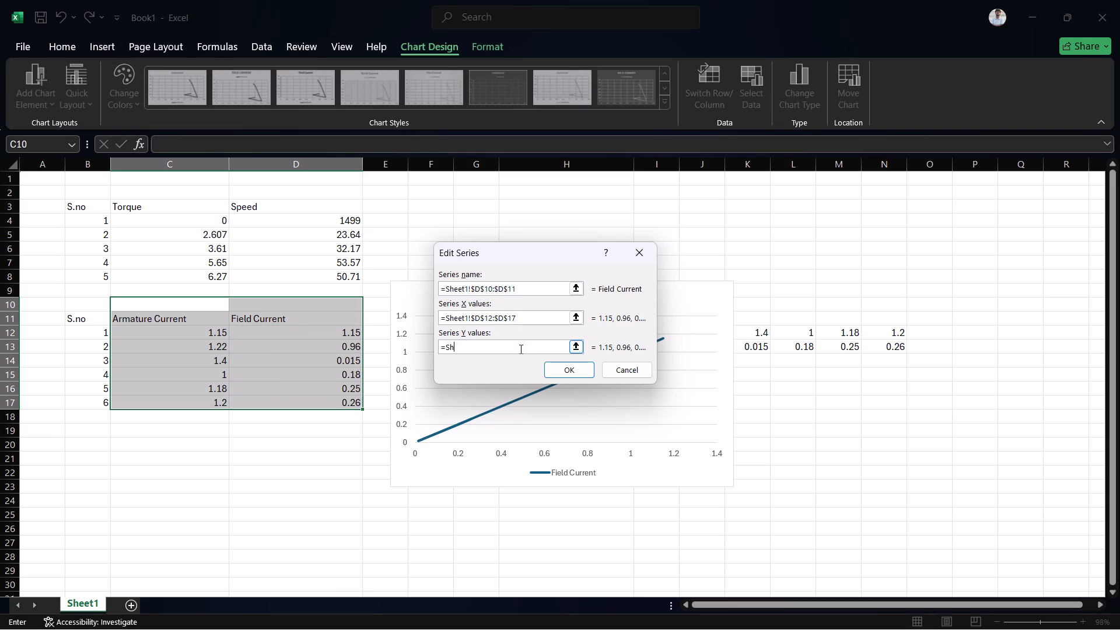
key("BackSpace")
key("BackSpace")
key("BackSpace")
left_click_drag(205, 333, 216, 405)
left_click(566, 365)
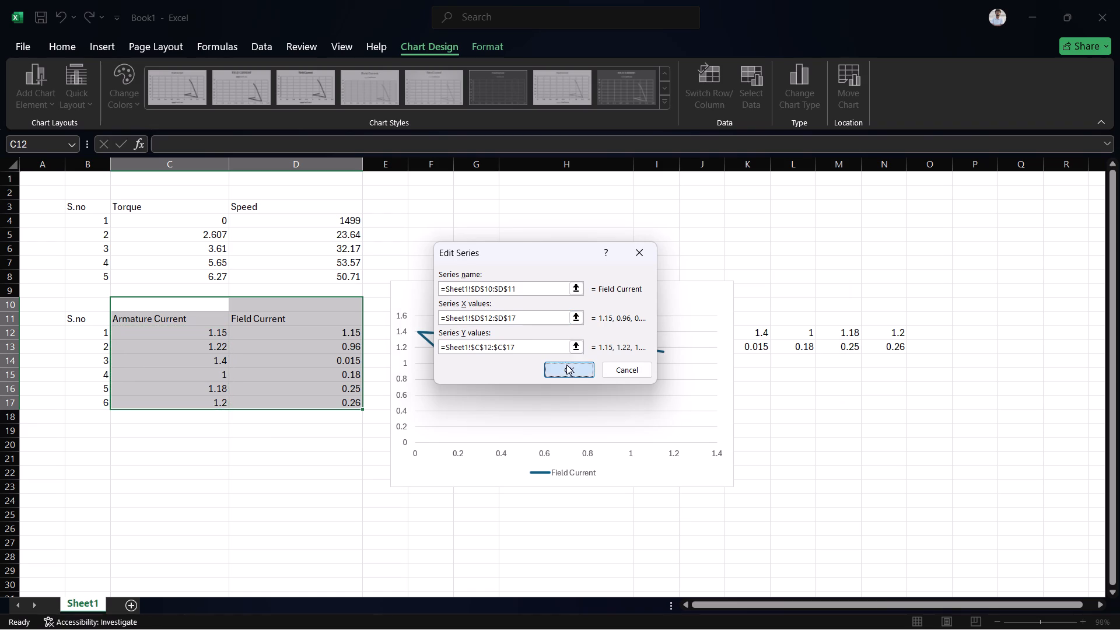
left_click_drag(566, 365, 733, 353)
left_click(733, 353)
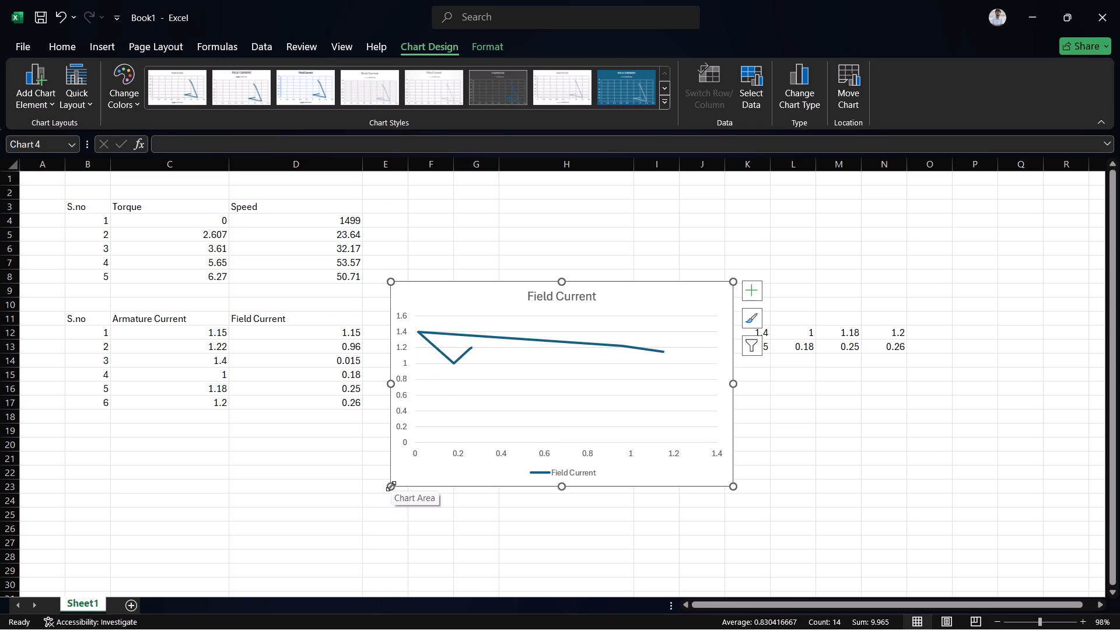
Select the scatter chart's title and open the chart's series filter options.
left_click(568, 295)
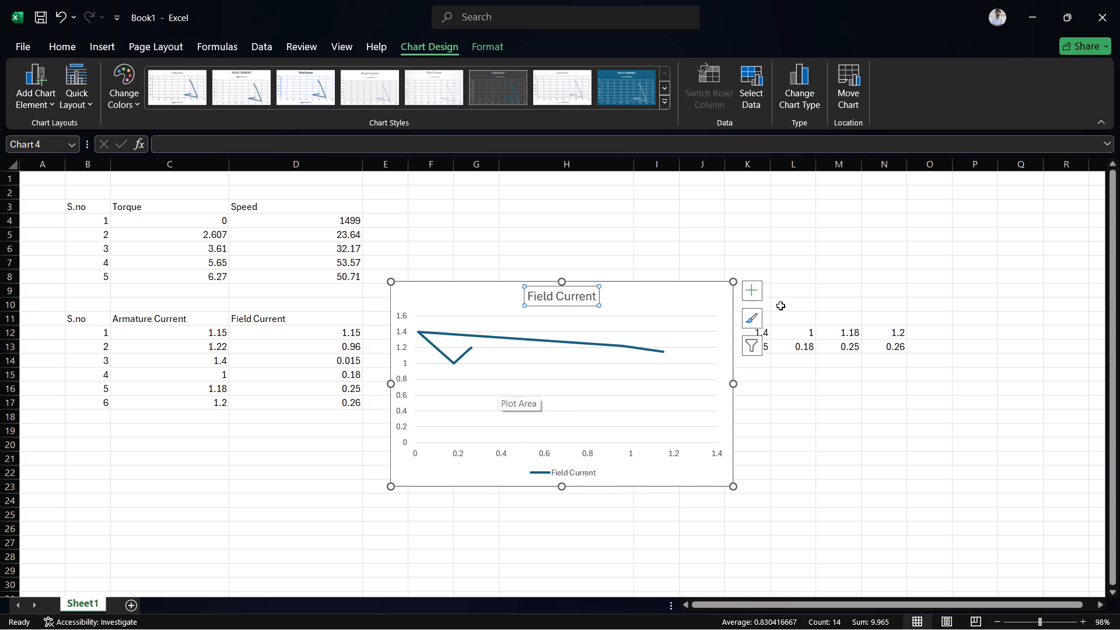
left_click(752, 340)
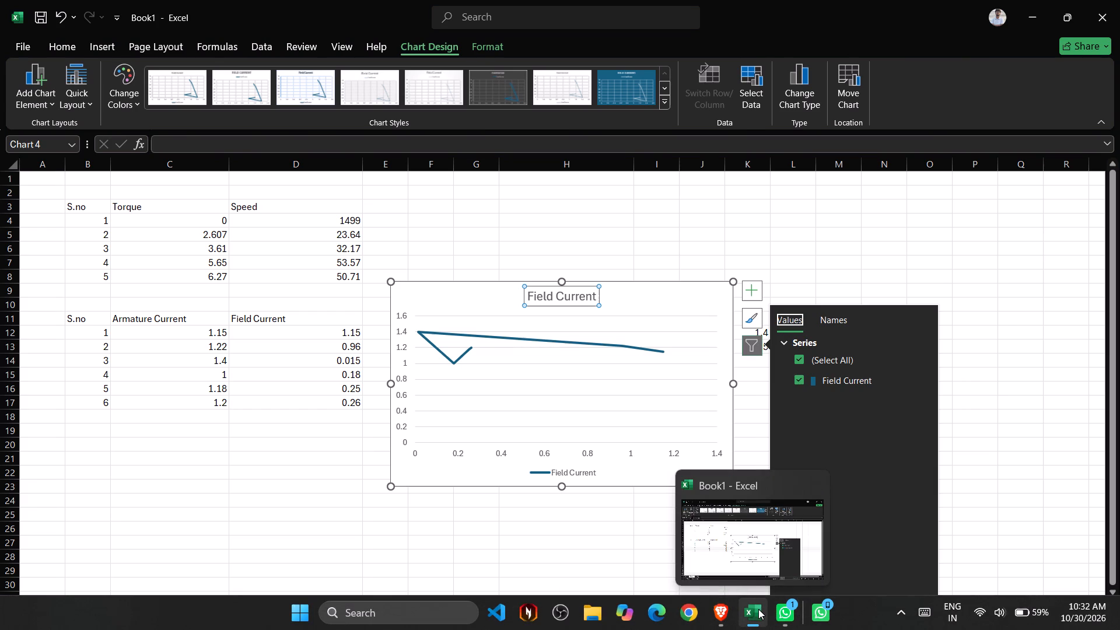
Return to the X & Y Coordinates tutorial in the browser to check what follows editing the series Y values.
left_click(719, 608)
left_click(787, 543)
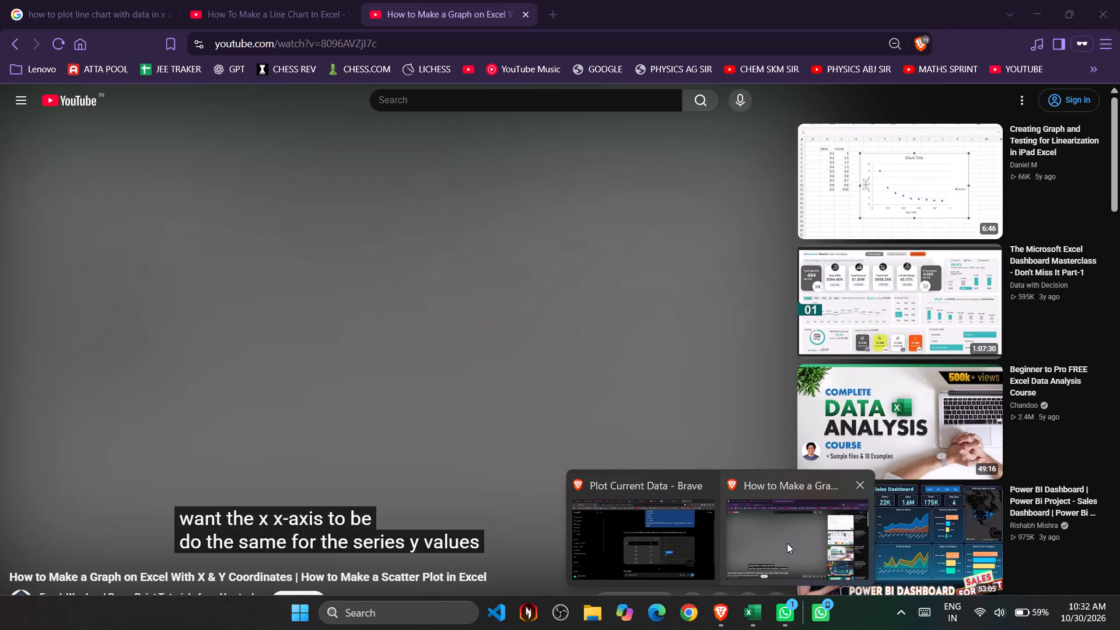
Replay the tutorial from the series Y values edit and watch how the chart is completed, pausing at the conclusion.
key("Left")
key("Left")
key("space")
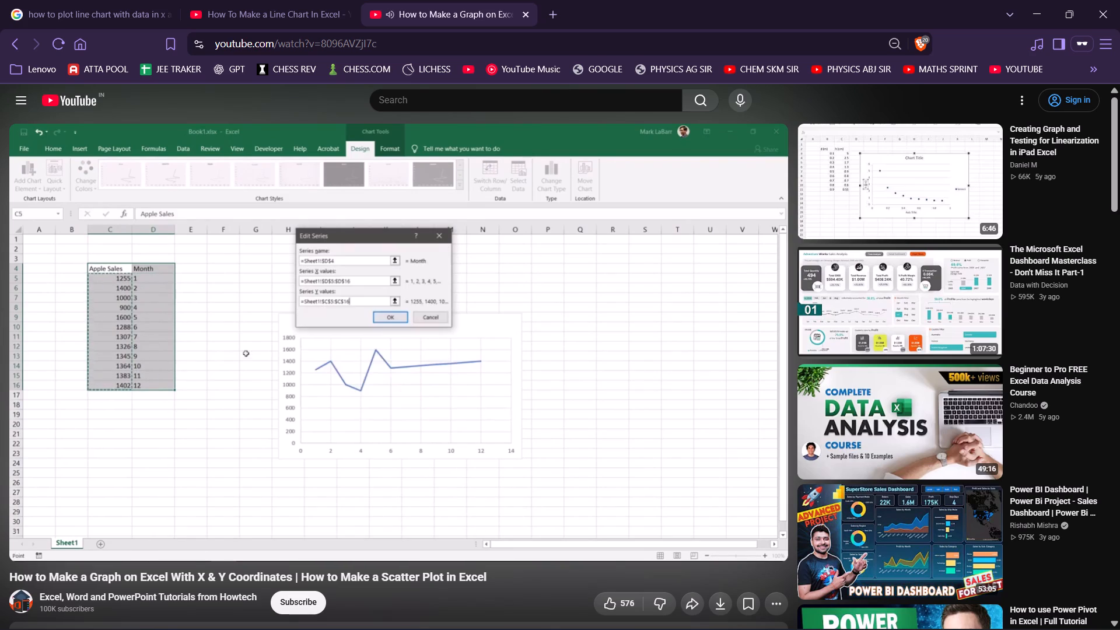
left_click(601, 384)
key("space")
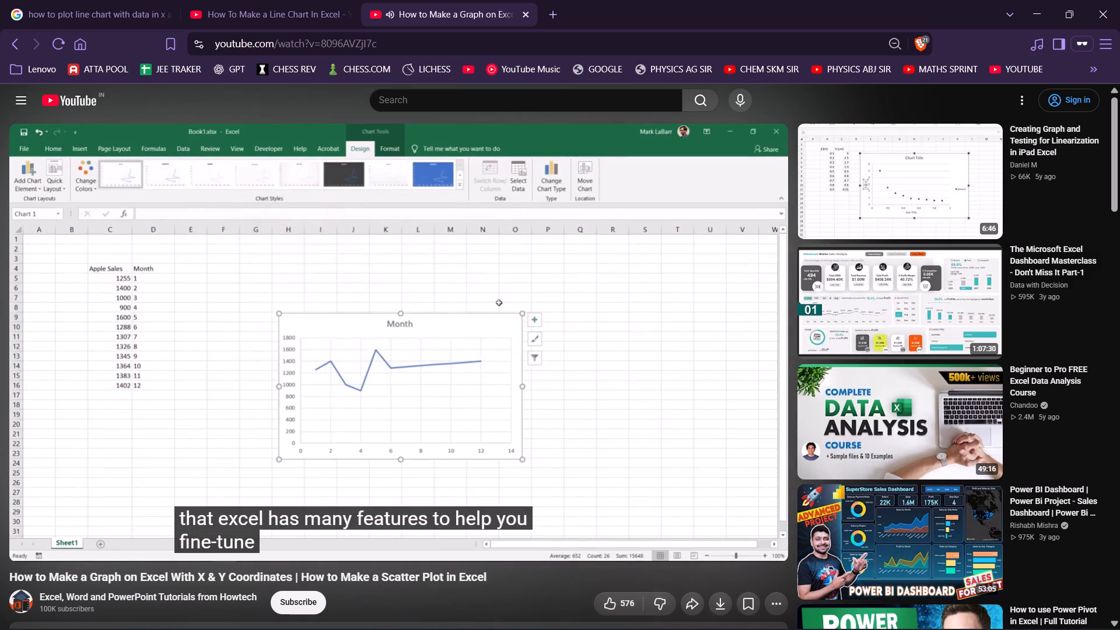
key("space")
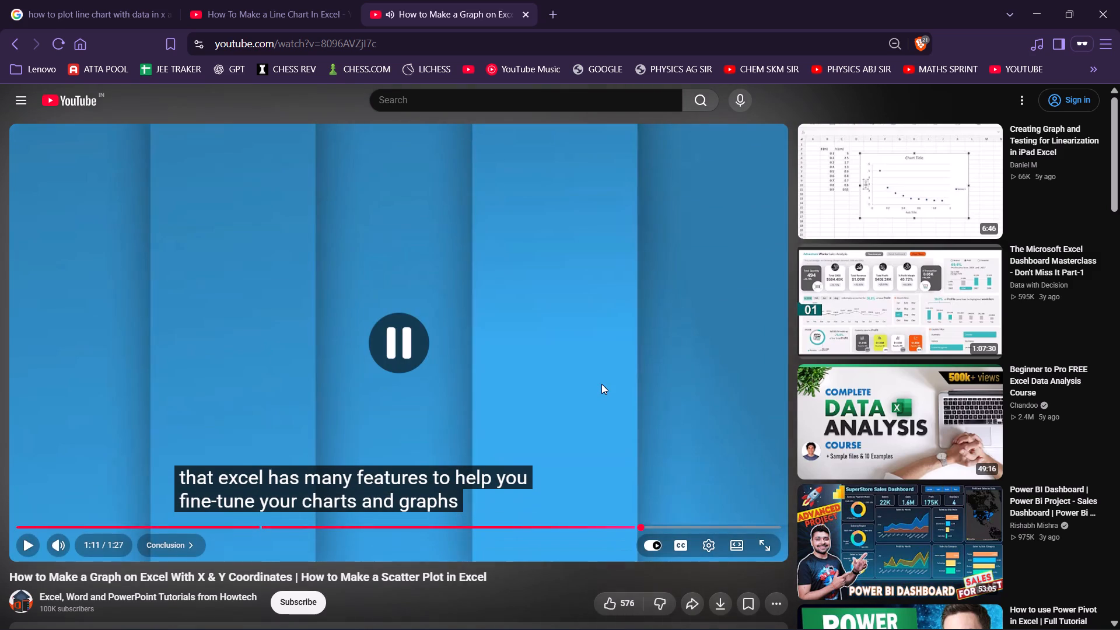
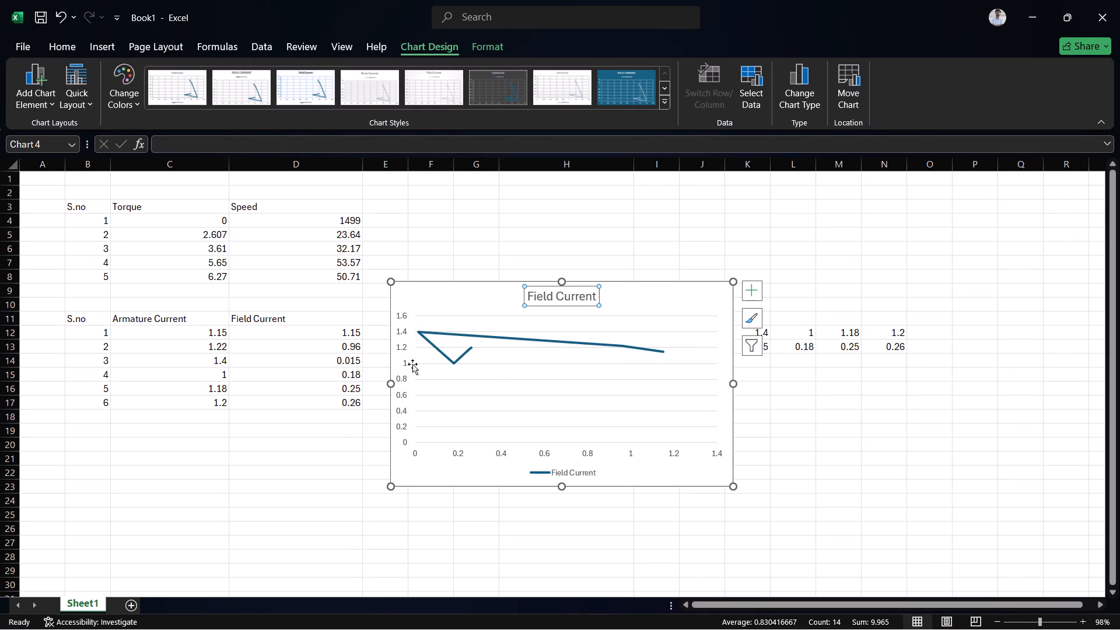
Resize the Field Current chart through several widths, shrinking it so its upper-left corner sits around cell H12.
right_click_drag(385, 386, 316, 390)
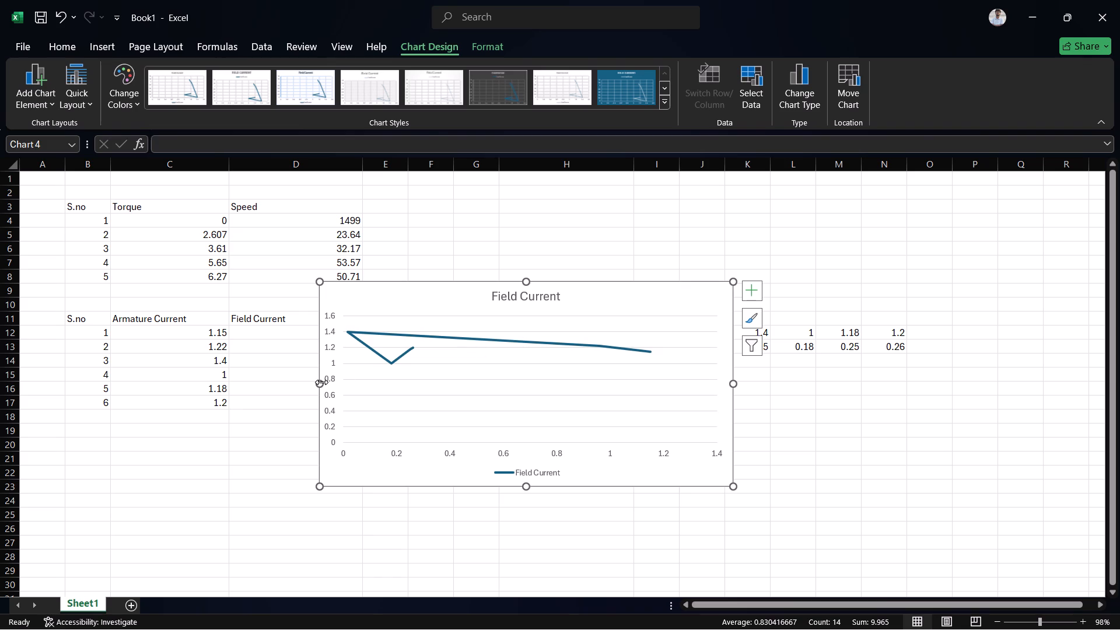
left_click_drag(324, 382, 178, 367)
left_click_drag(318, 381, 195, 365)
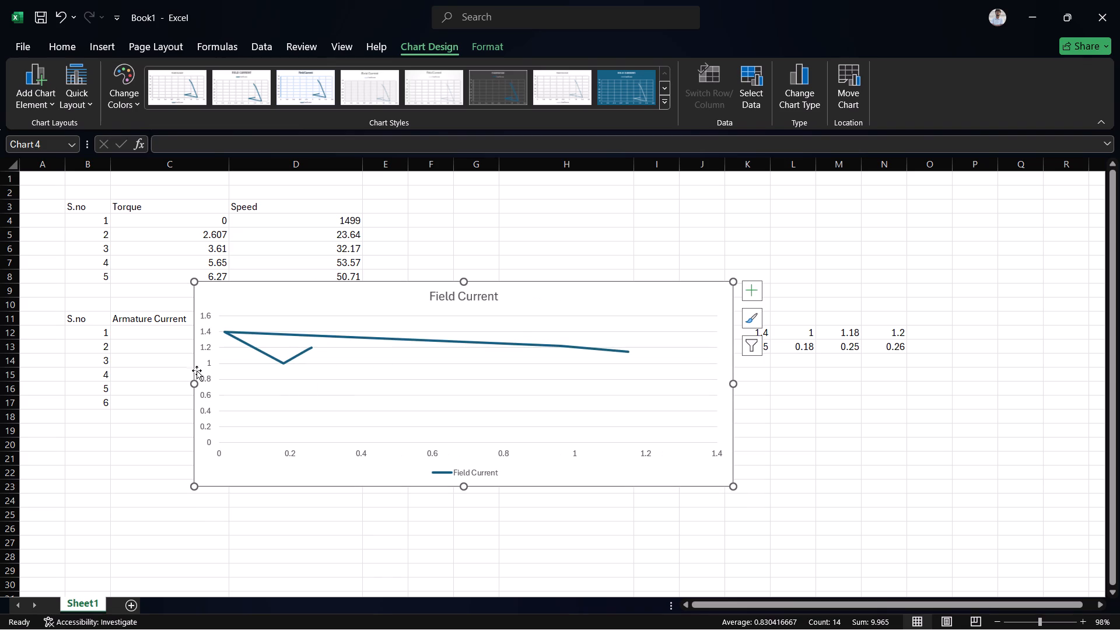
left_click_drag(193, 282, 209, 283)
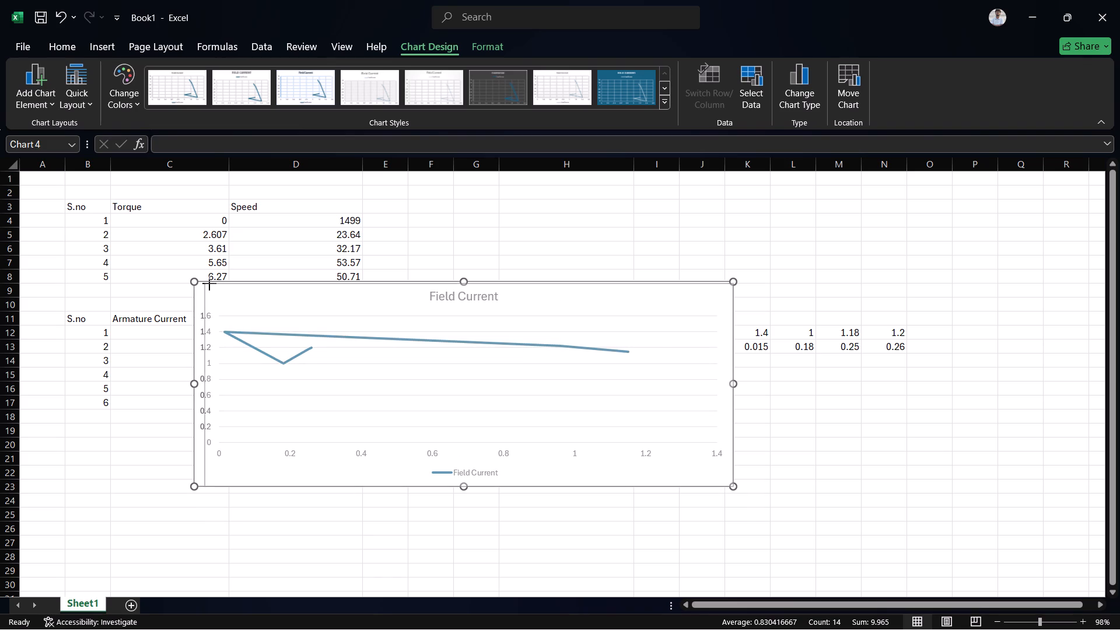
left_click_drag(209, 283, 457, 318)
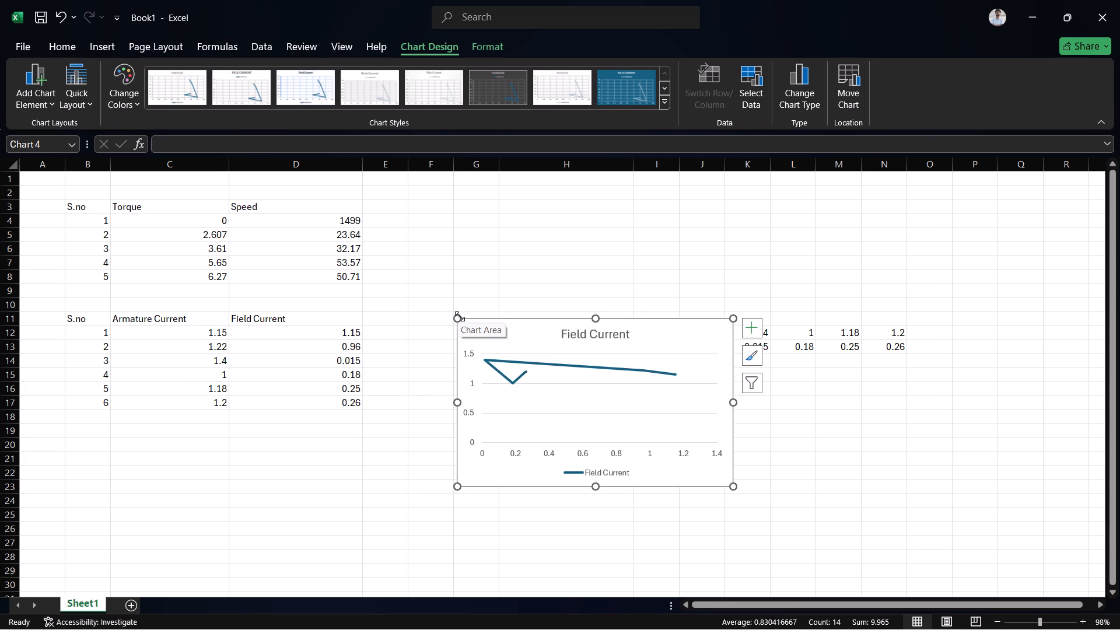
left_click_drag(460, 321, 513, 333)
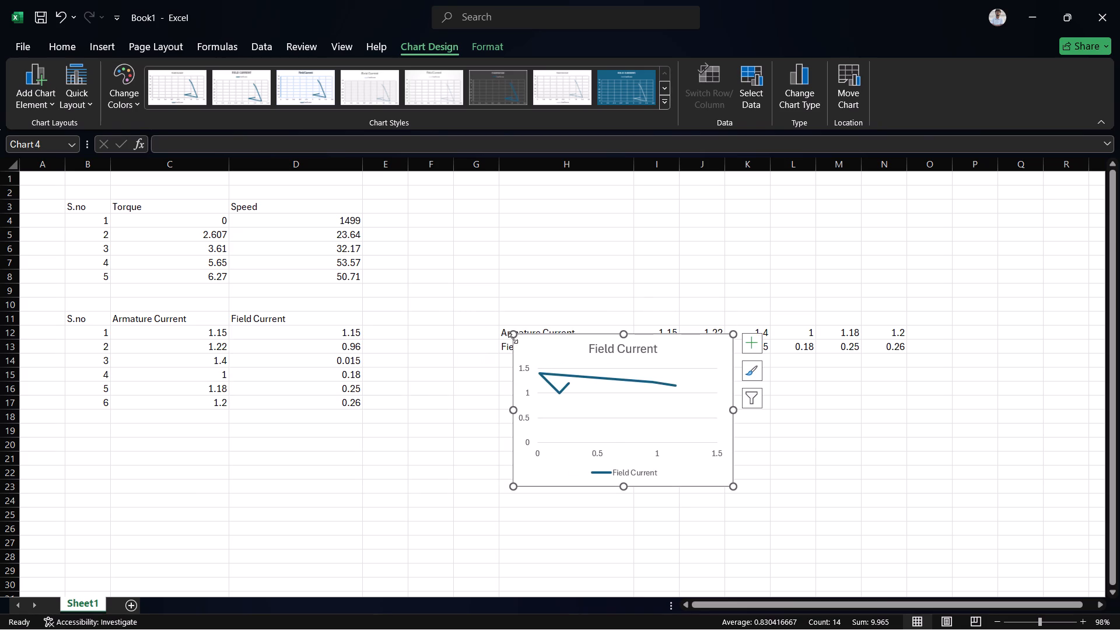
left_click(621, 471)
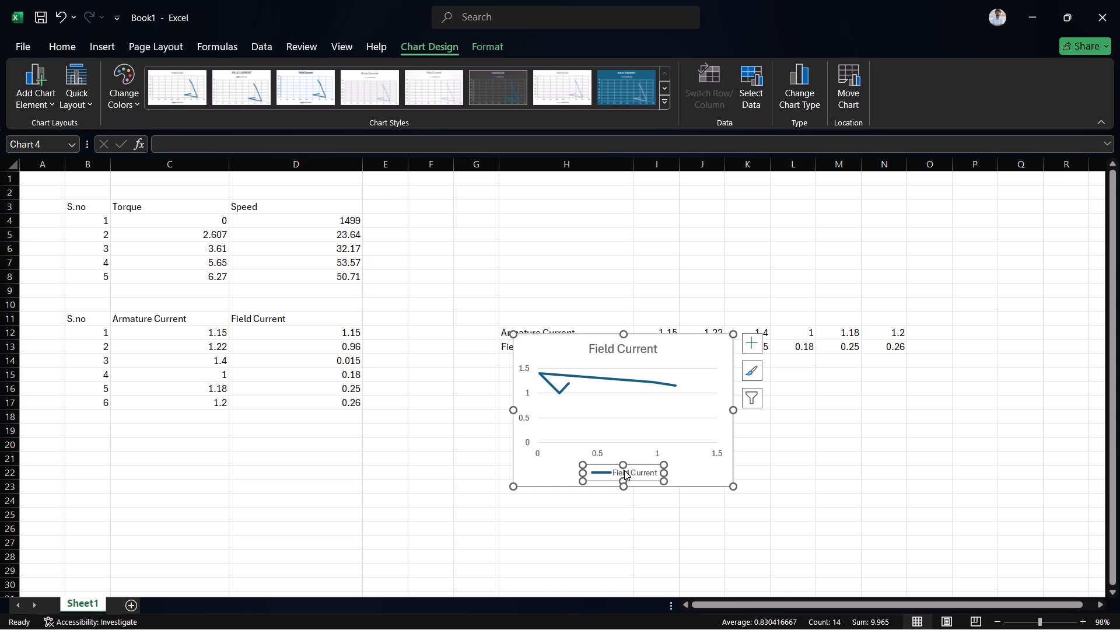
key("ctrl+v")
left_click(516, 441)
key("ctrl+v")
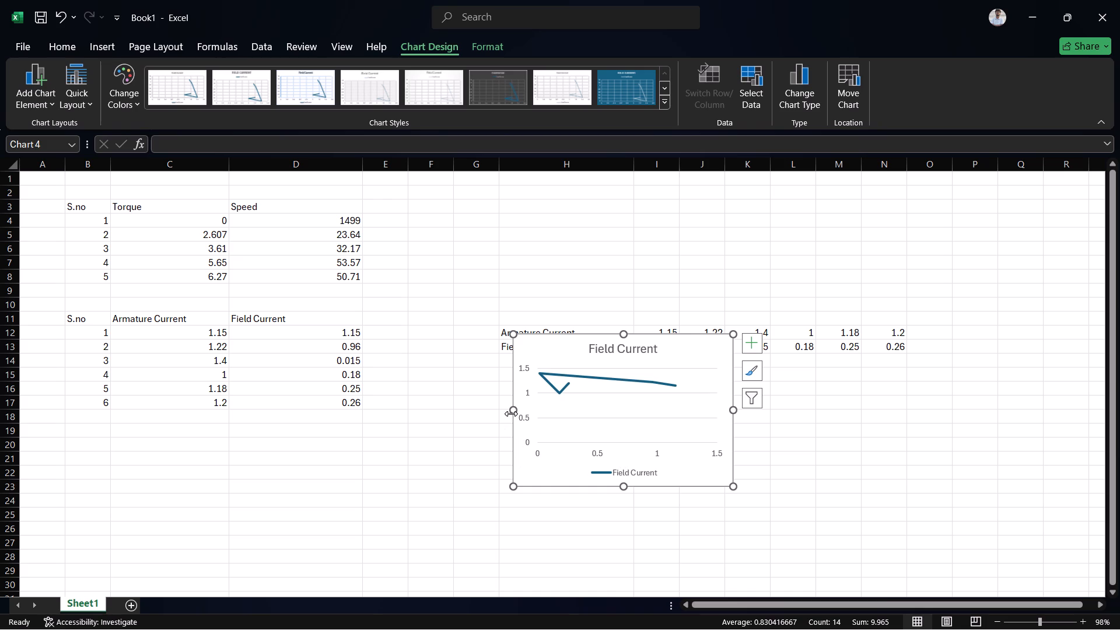
Enlarge the Field Current chart so it spans roughly columns G to L and rows 4 to 23.
left_click_drag(514, 414, 473, 407)
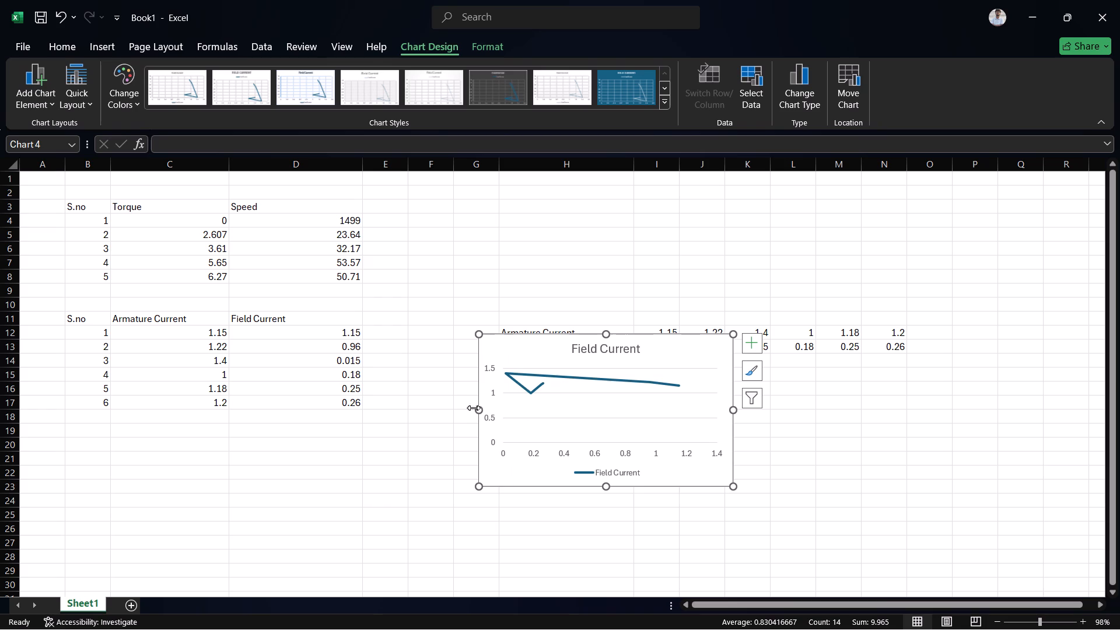
left_click(491, 417)
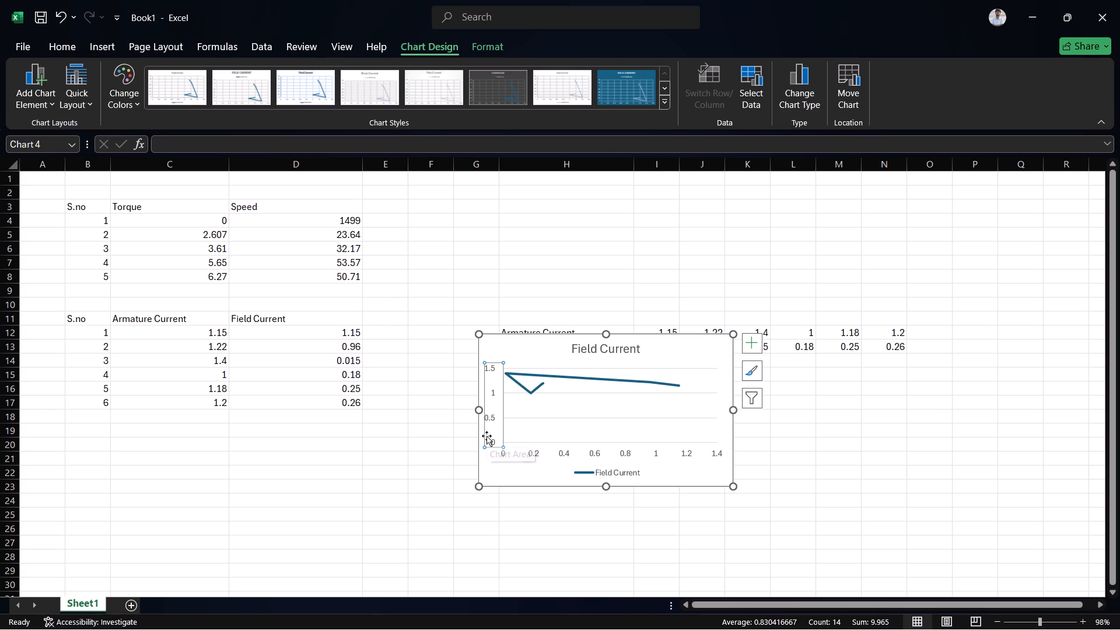
left_click(487, 436)
right_click_drag(735, 336, 814, 220)
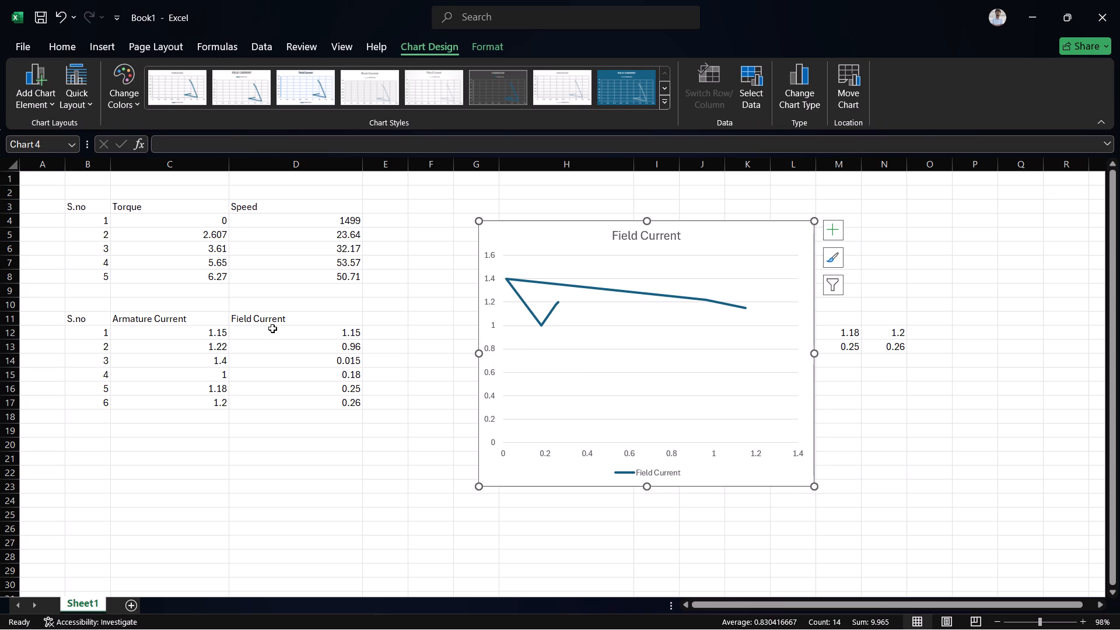
Rename the chart's Field Current series as "Armature current Vs Field current" and apply the data source changes.
left_click(528, 267)
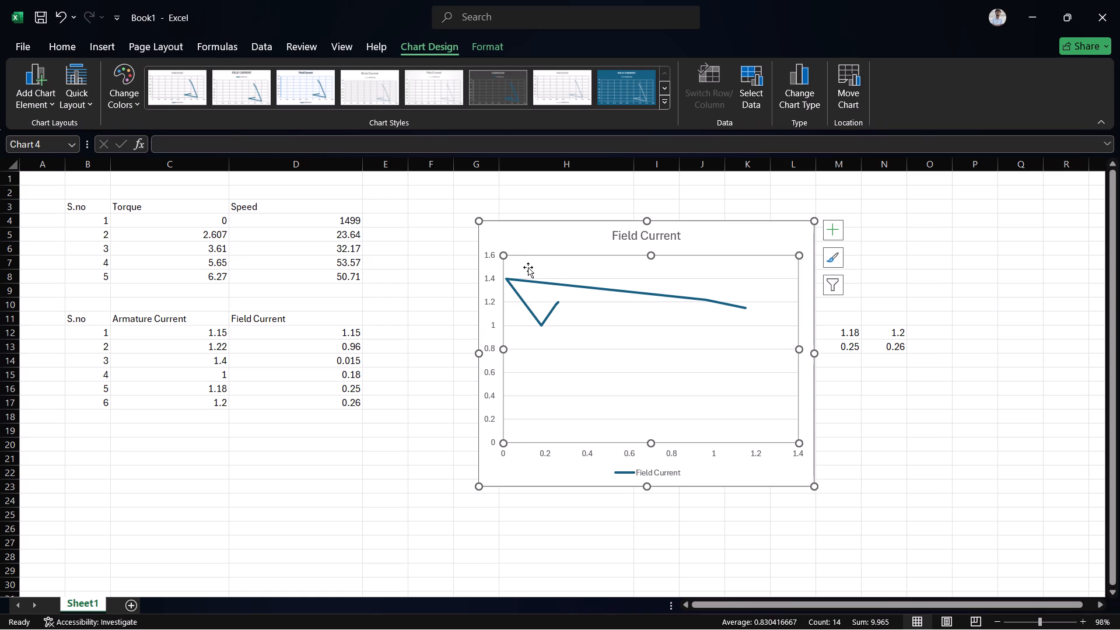
left_click(521, 235)
right_click(521, 235)
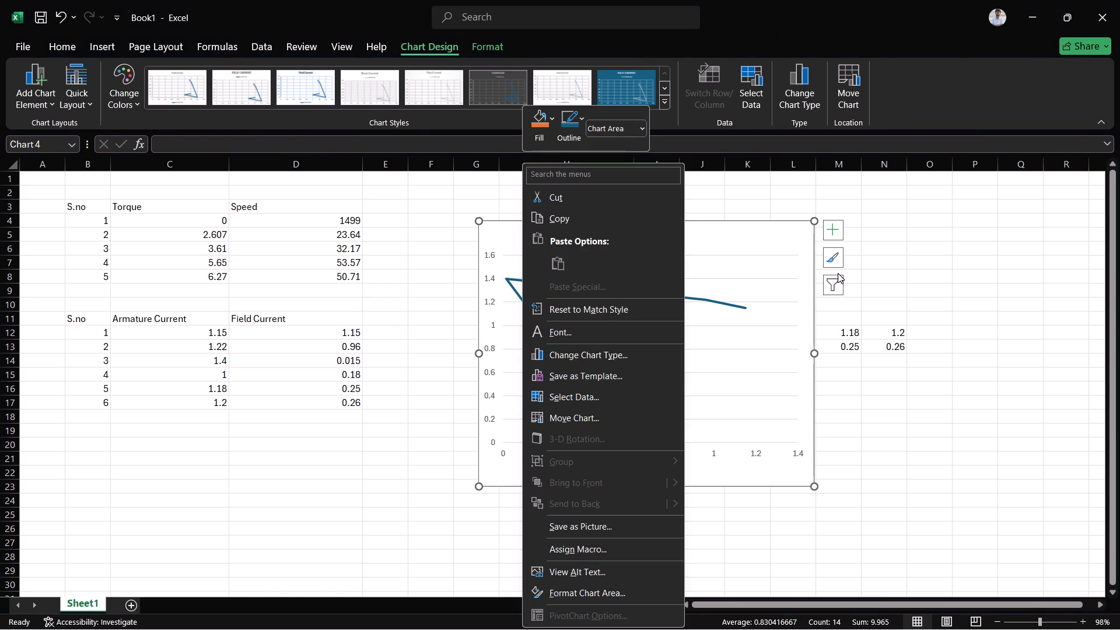
left_click(841, 285)
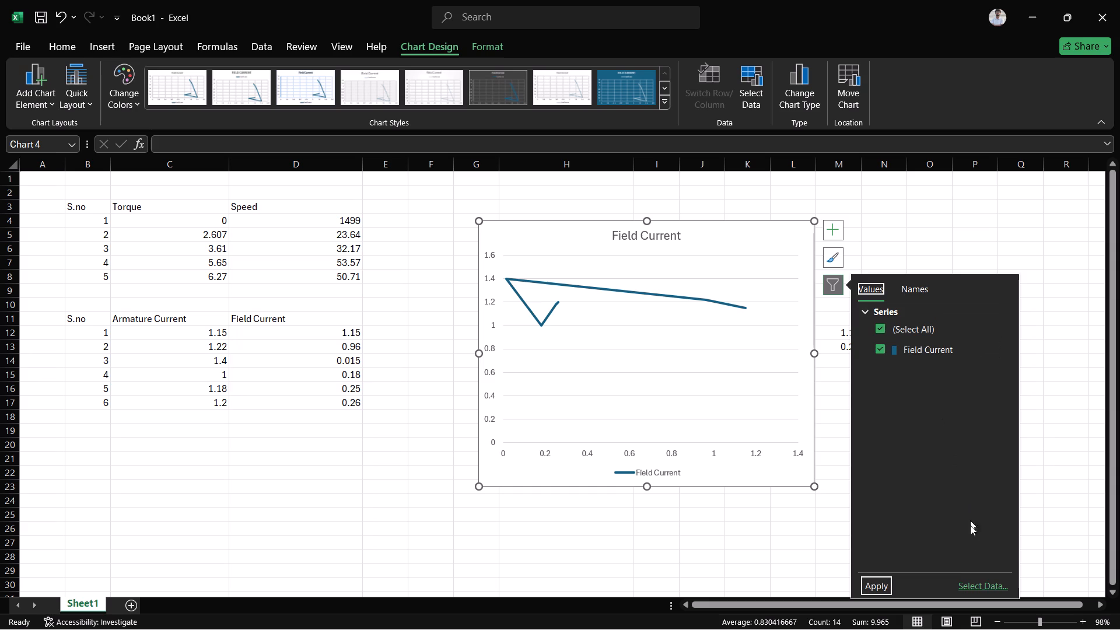
left_click(978, 579)
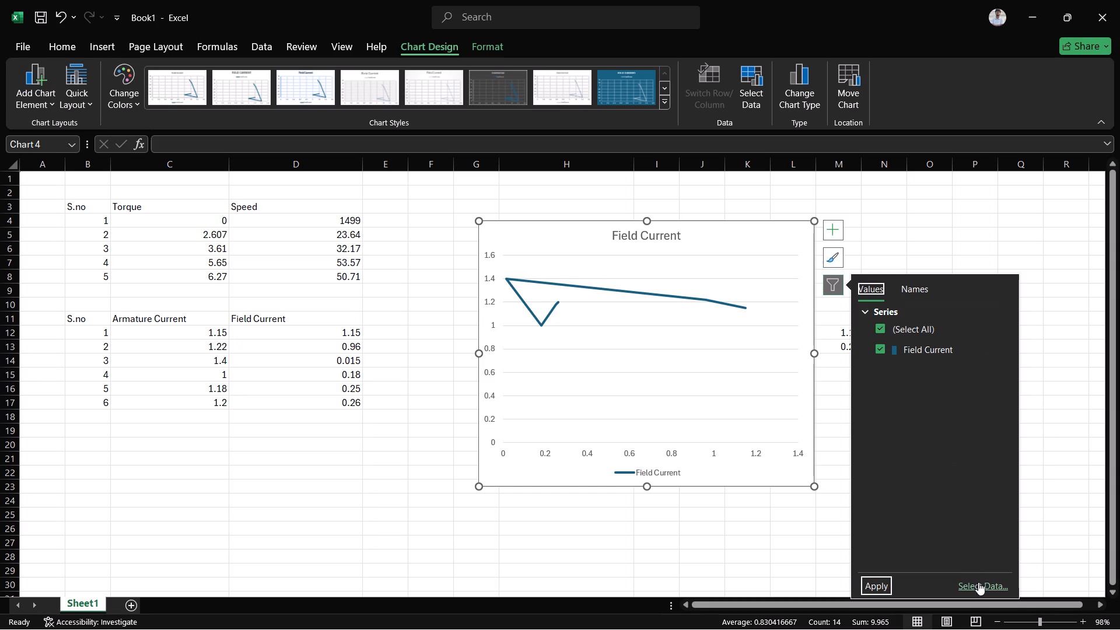
left_click(979, 578)
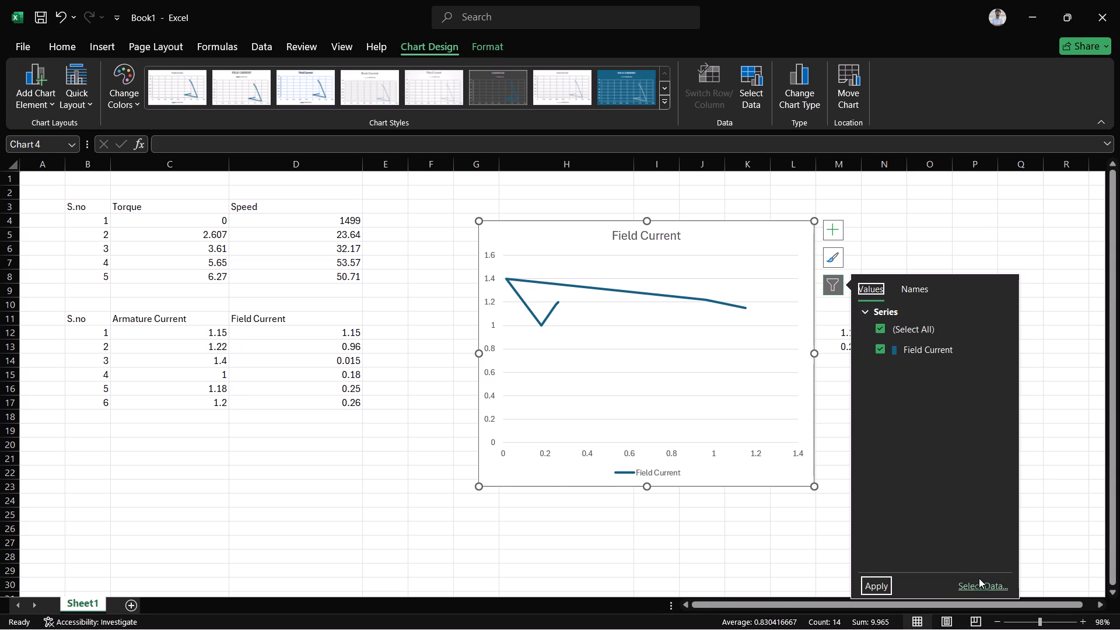
left_click(975, 584)
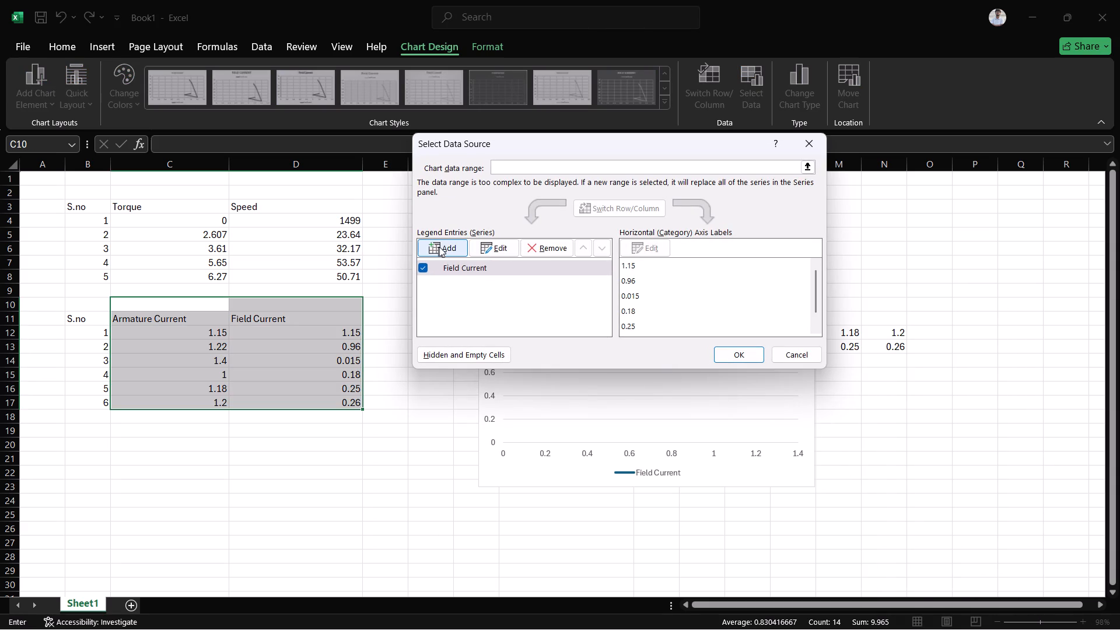
left_click(555, 171)
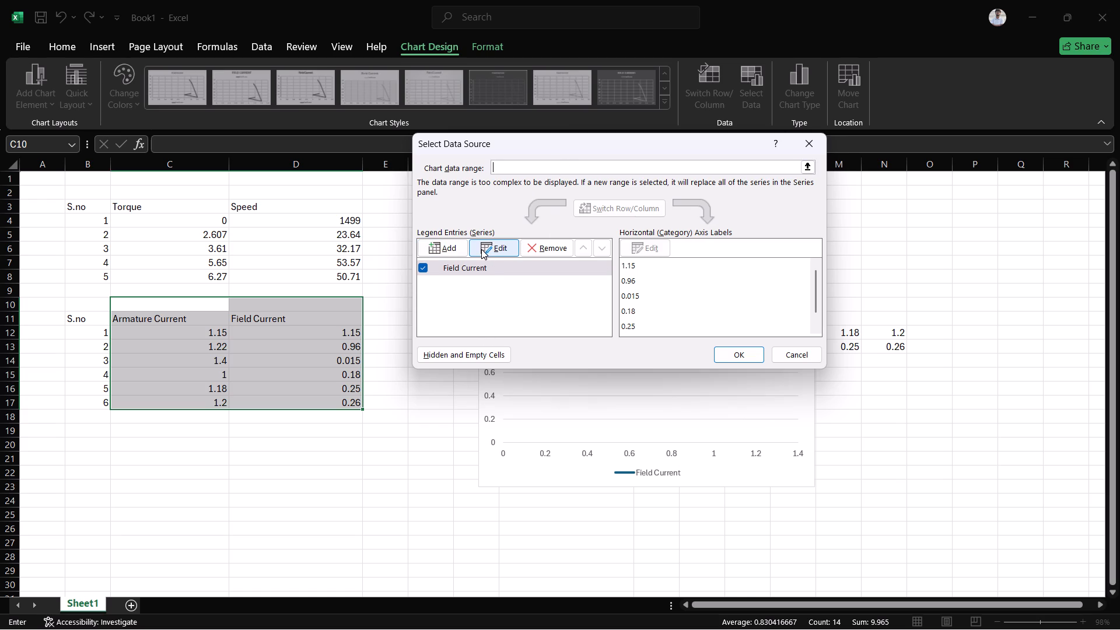
left_click(483, 250)
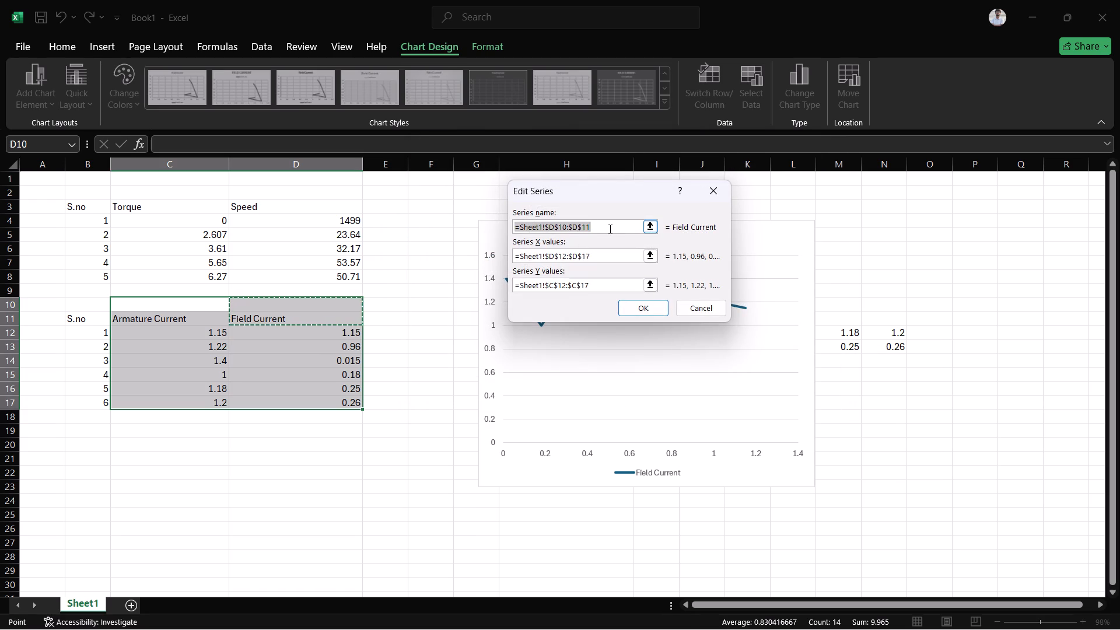
left_click(672, 229)
key("BackSpace")
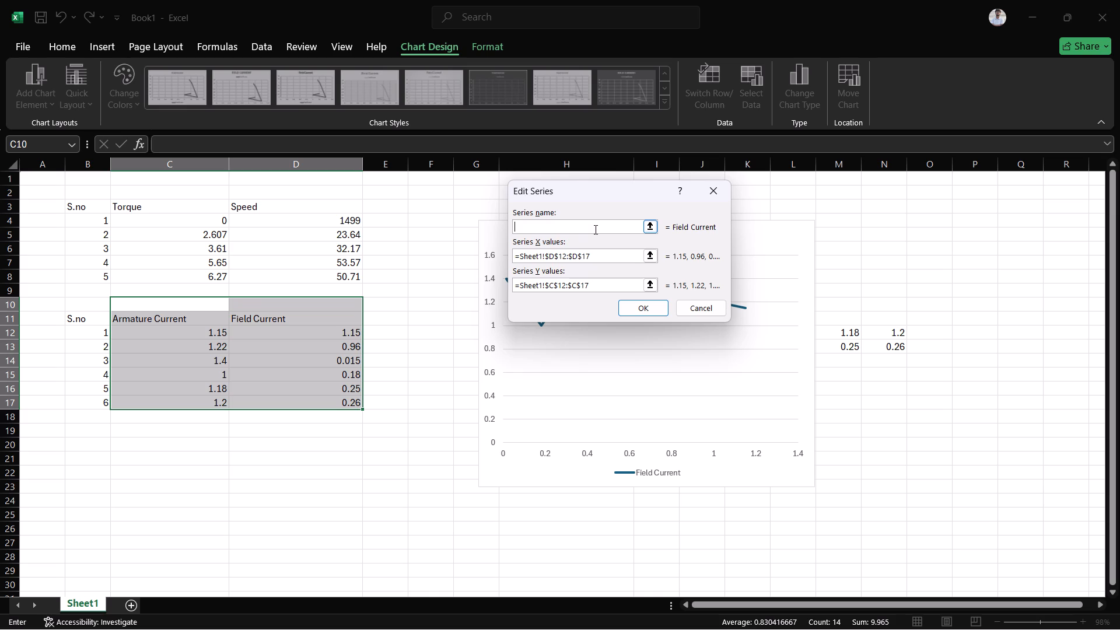
key("shift+a")
type("rmature")
key("space")
type("current")
key("space")
type("Vs")
key("space")
type("fie")
key("BackSpace")
key("BackSpace")
key("BackSpace")
type("Field curreny")
key("BackSpace")
key("y")
key("BackSpace")
key("t")
left_click(641, 314)
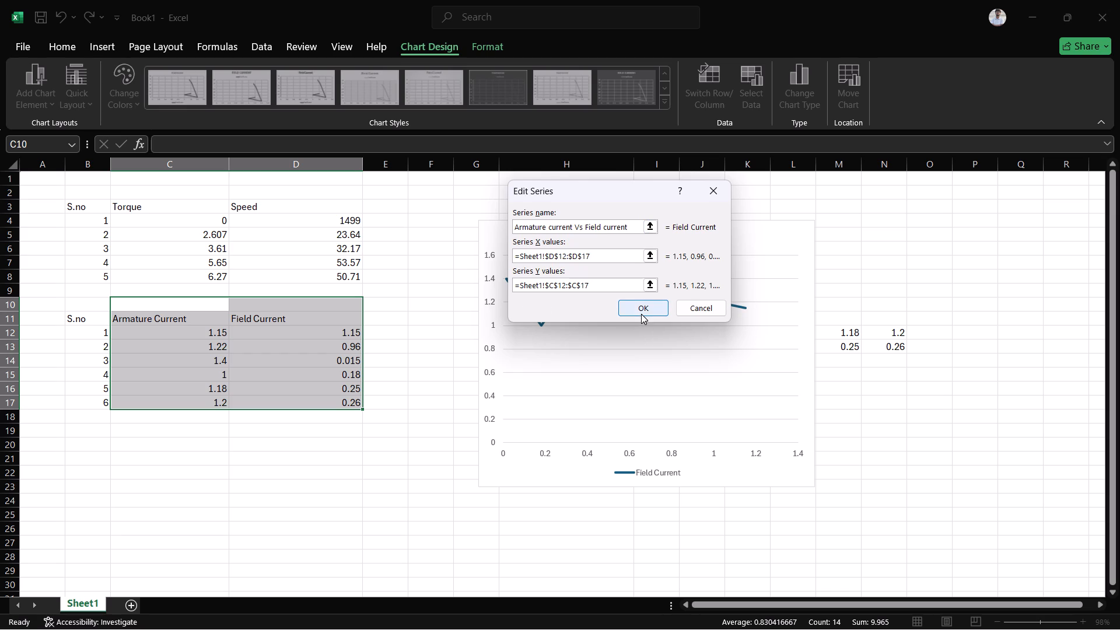
left_click(727, 354)
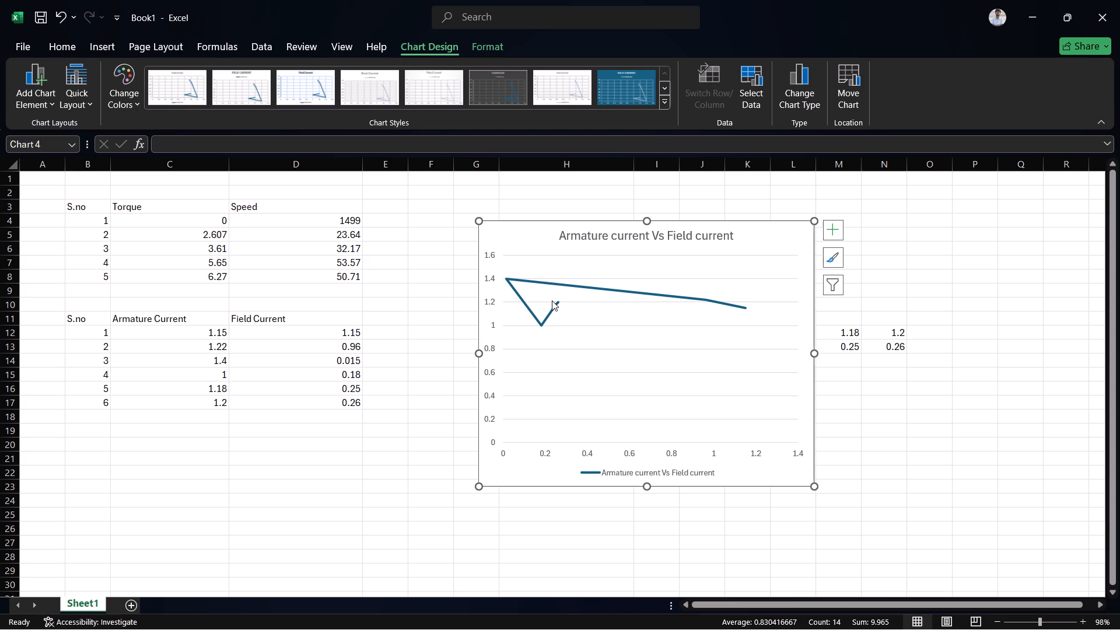
Delete the legend from the Armature current Vs Field current chart.
left_click(668, 470)
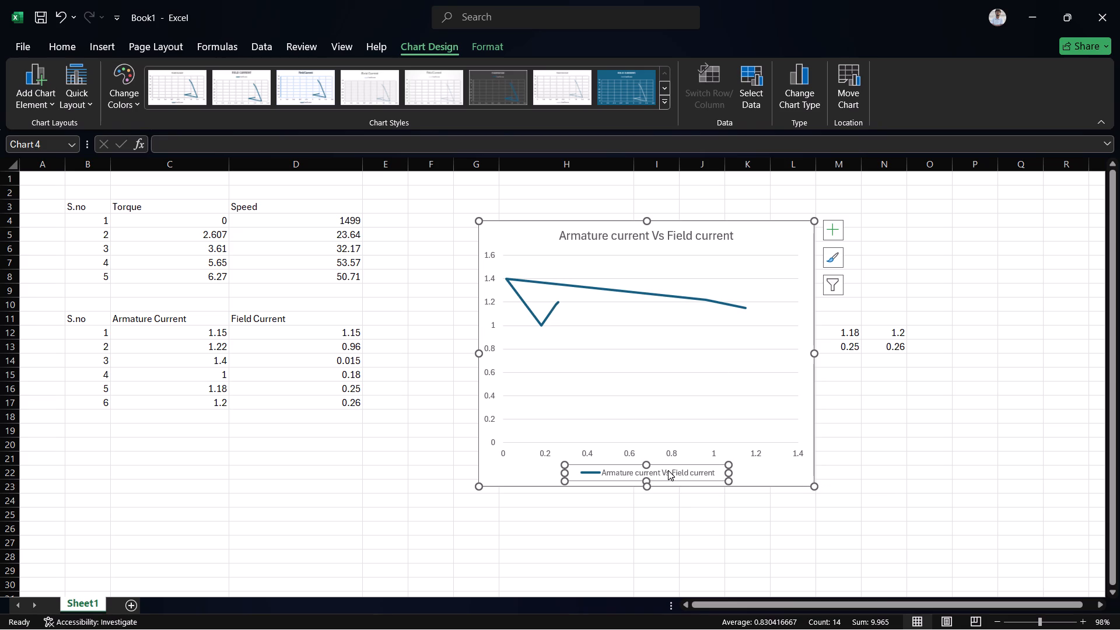
left_click(694, 474)
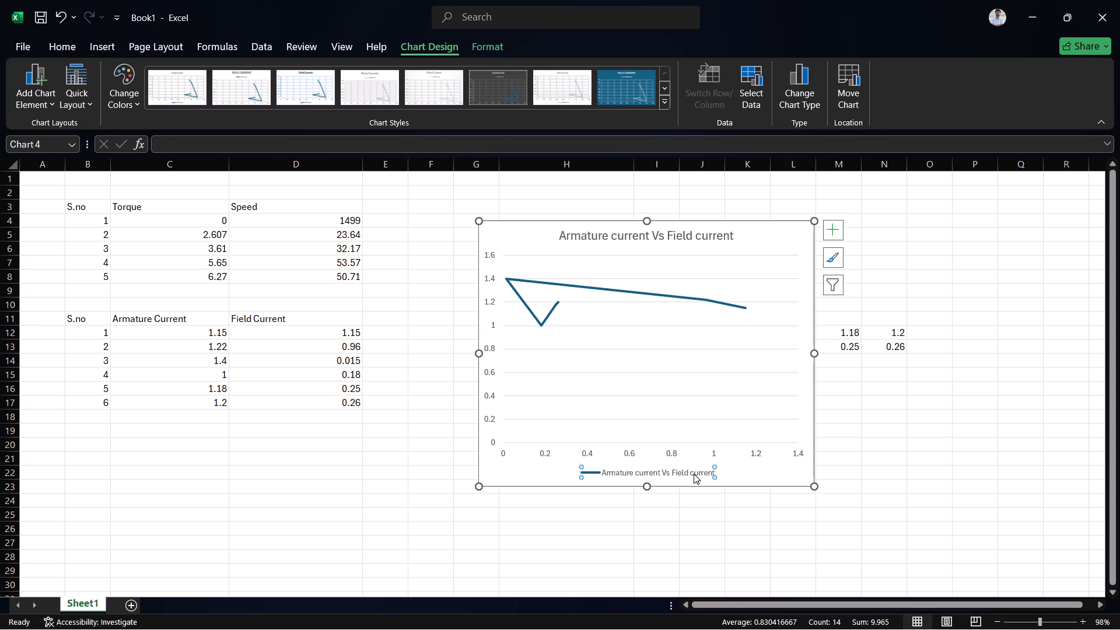
left_click(694, 474)
left_click(659, 473)
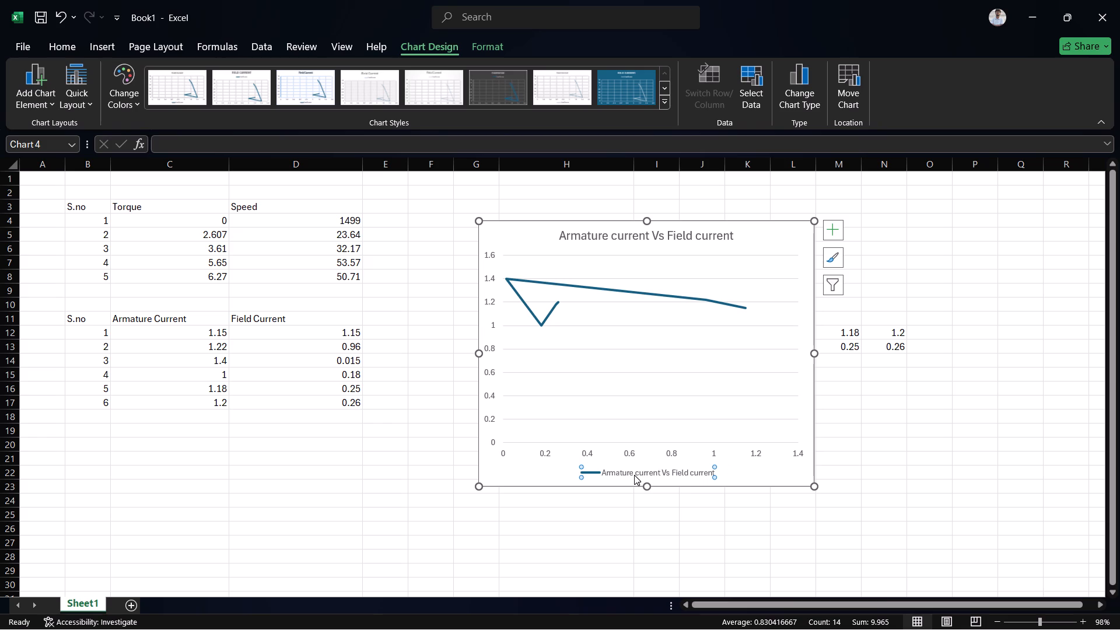
left_click(634, 475)
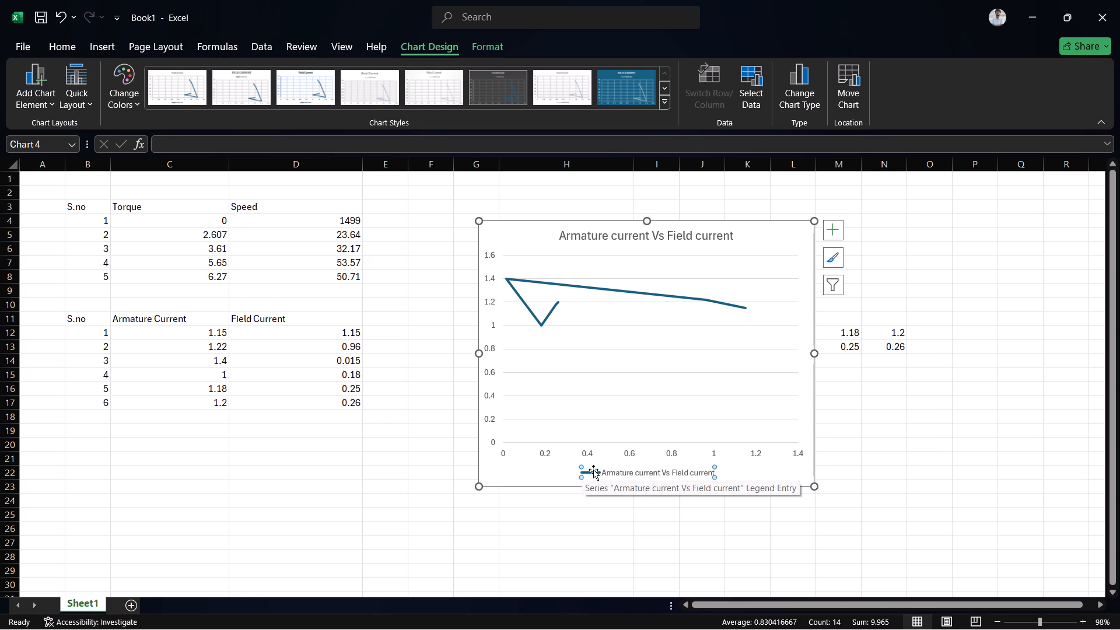
right_click(600, 470)
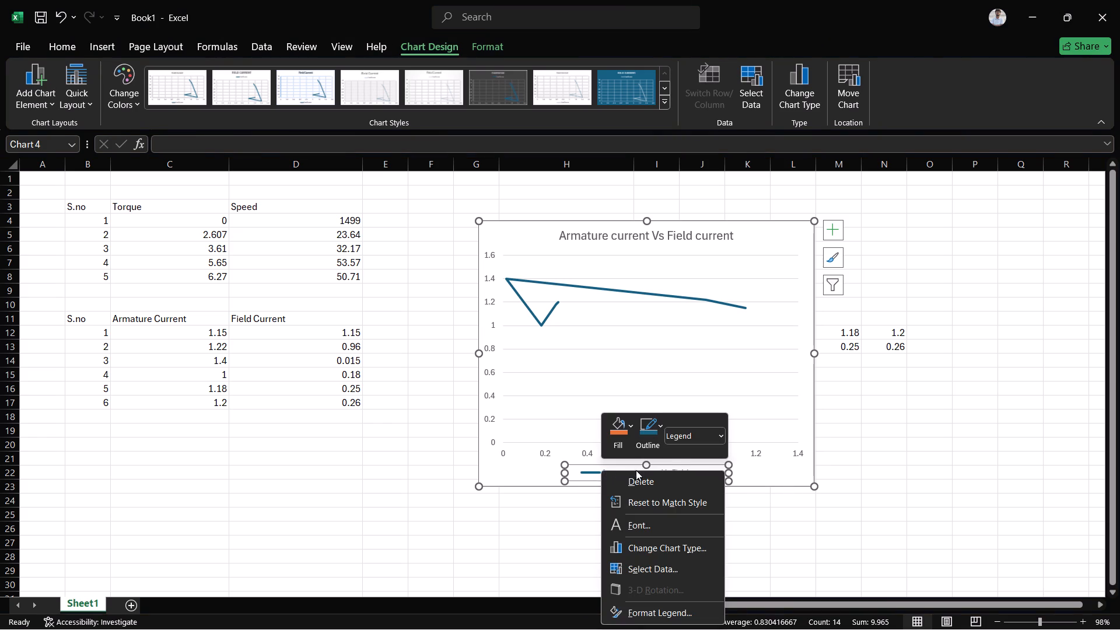
left_click(577, 471)
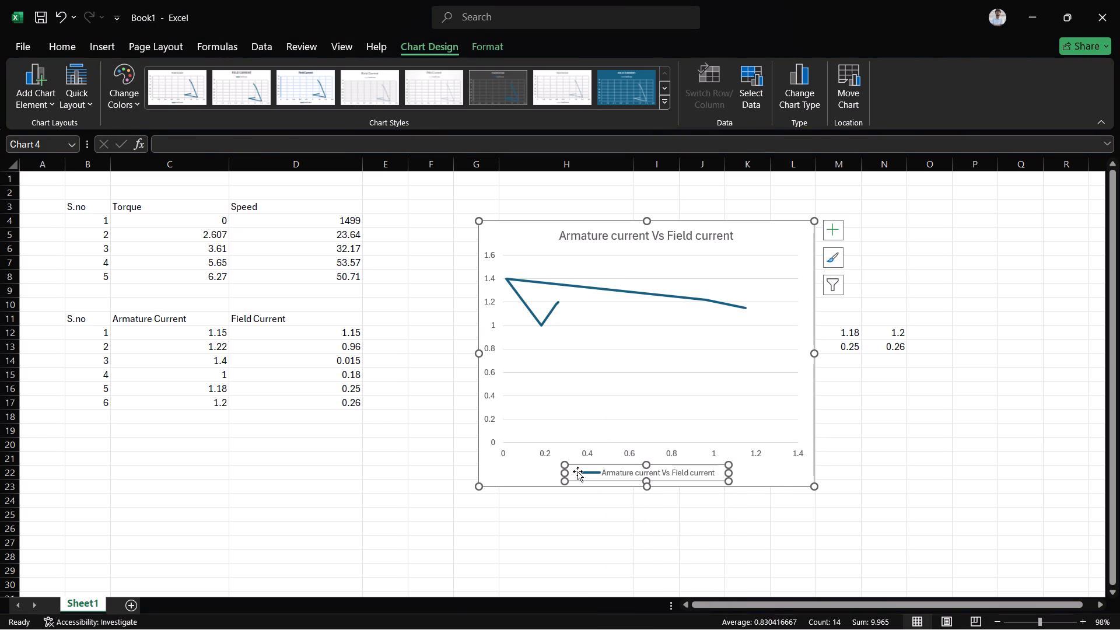
left_click(577, 471)
key("BackSpace")
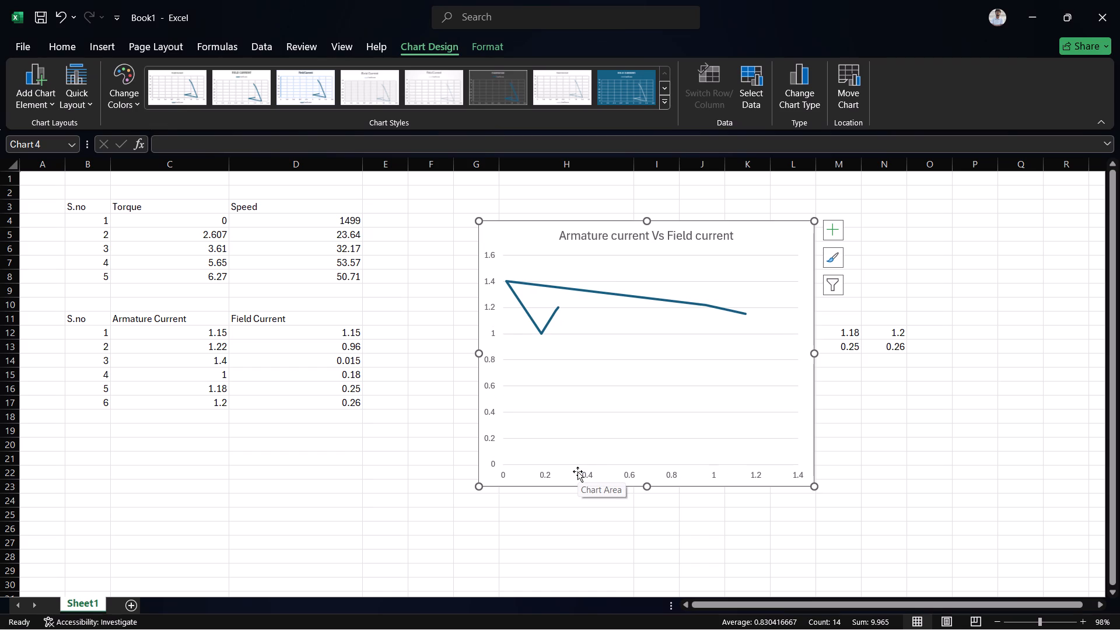
Add axis titles to both axes of the Armature current Vs Field current chart.
left_click(647, 481)
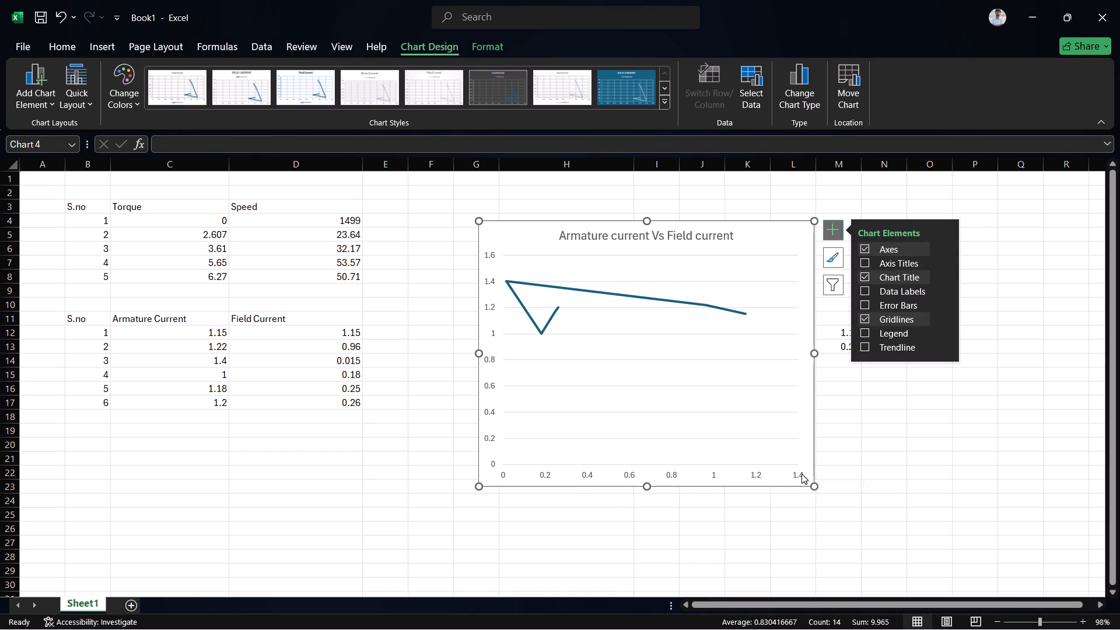
left_click(875, 265)
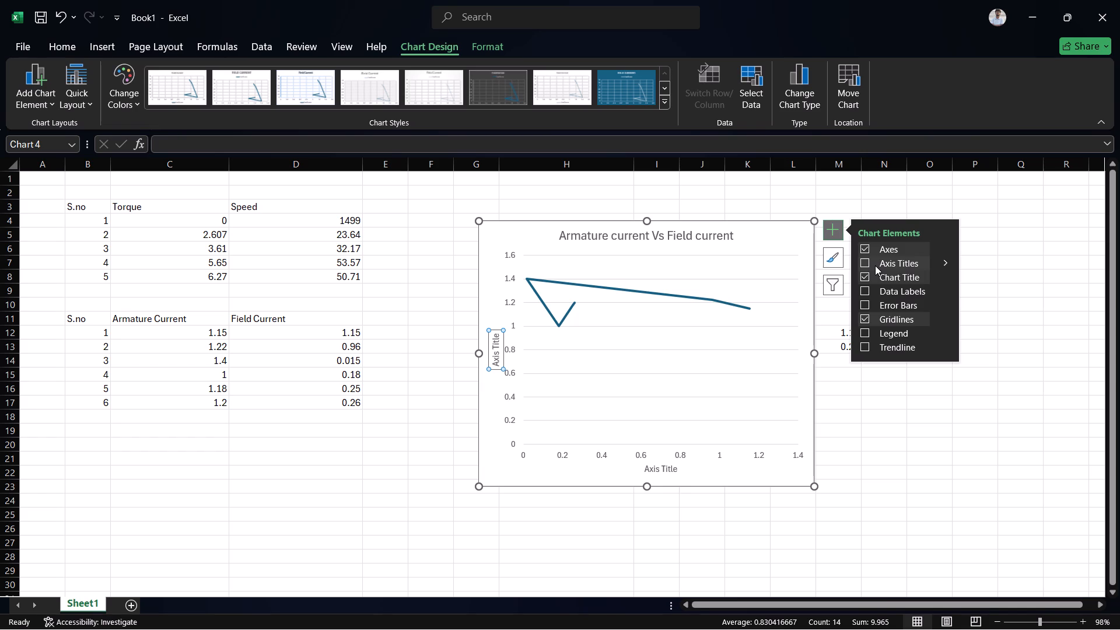
Select the chart's vertical axis title, and open the horizontal axis title for editing.
left_click(496, 349)
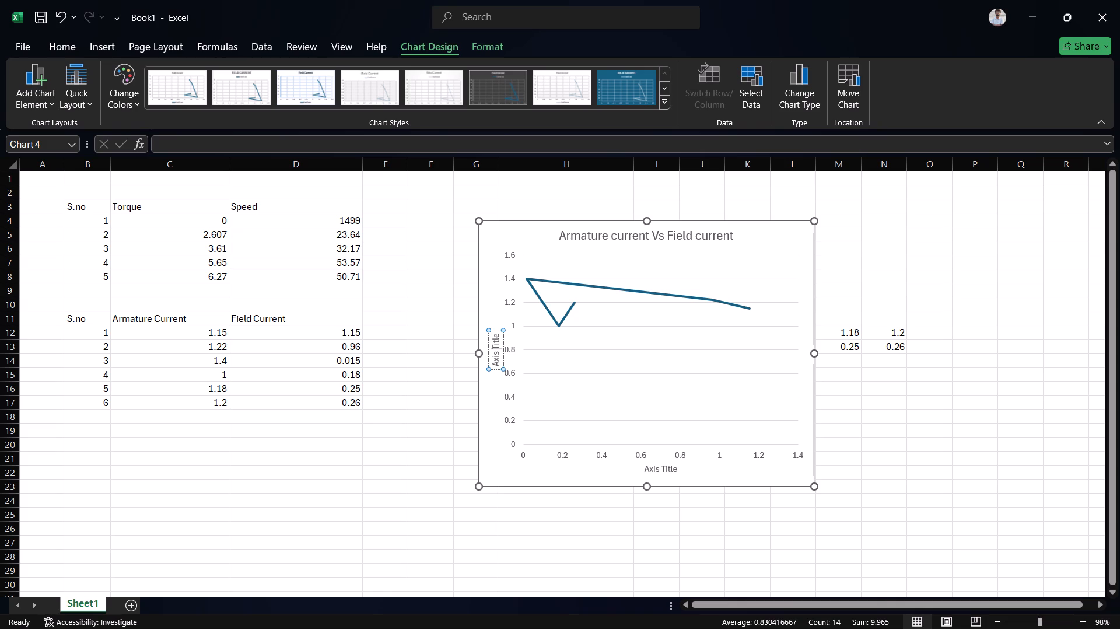
left_click(657, 469)
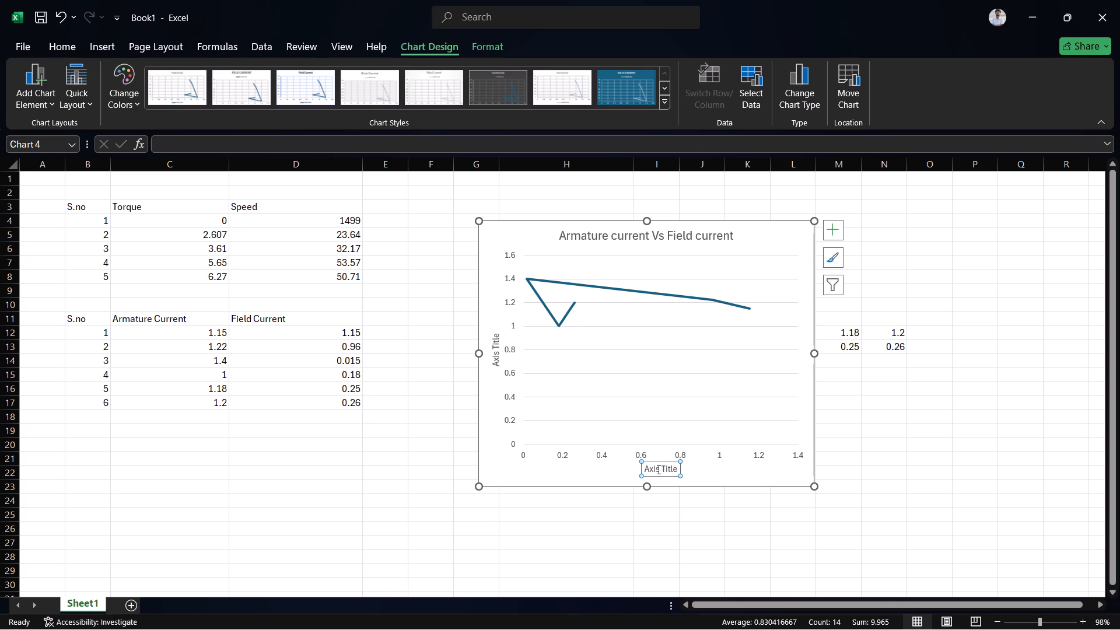
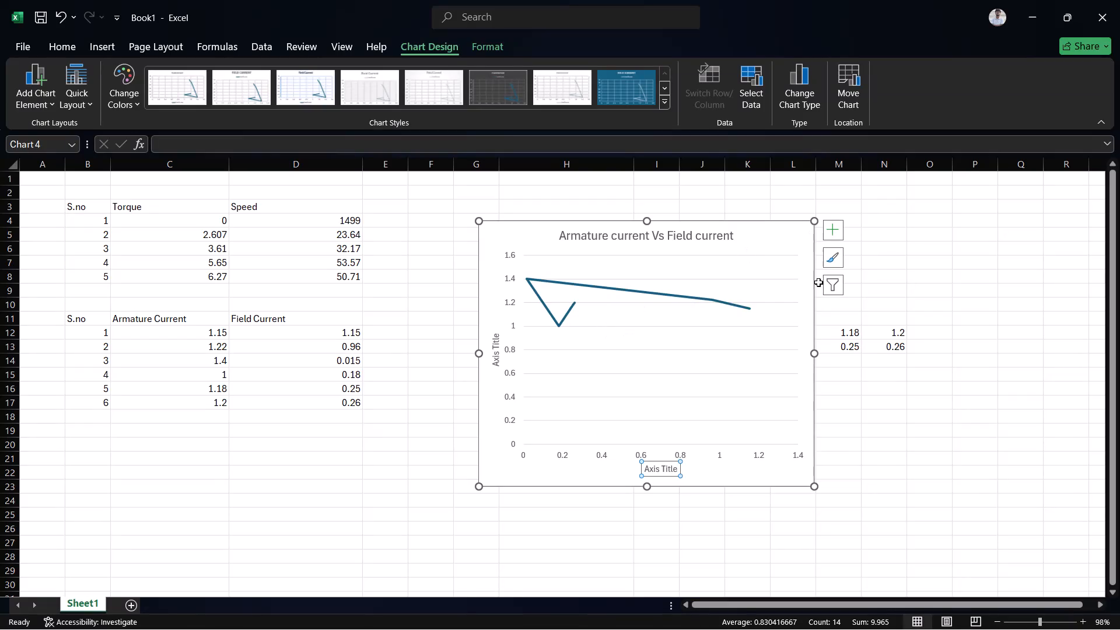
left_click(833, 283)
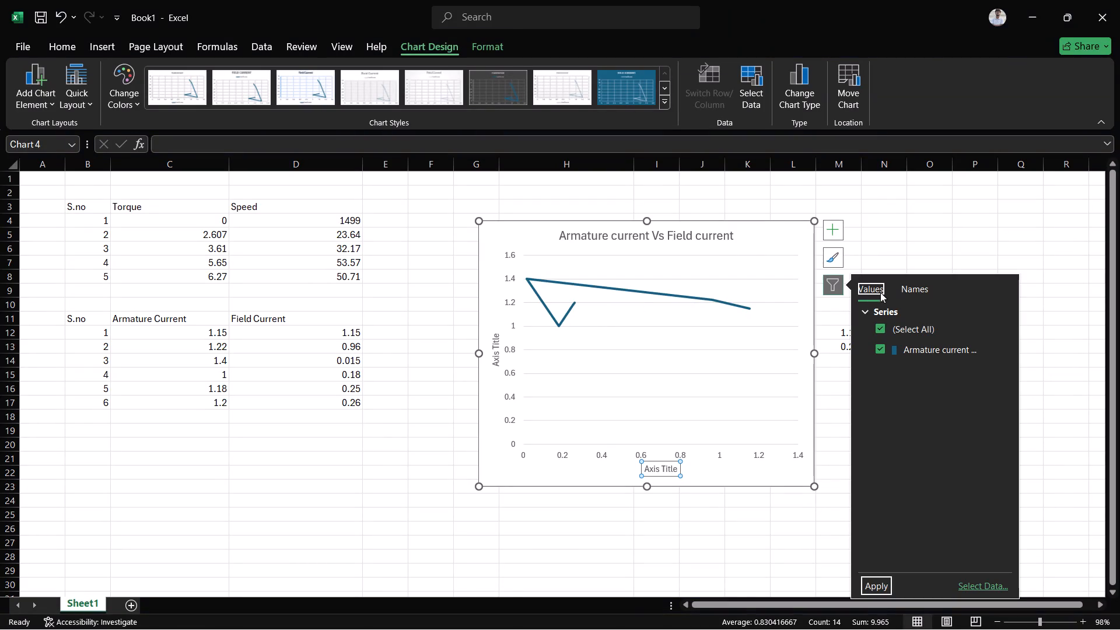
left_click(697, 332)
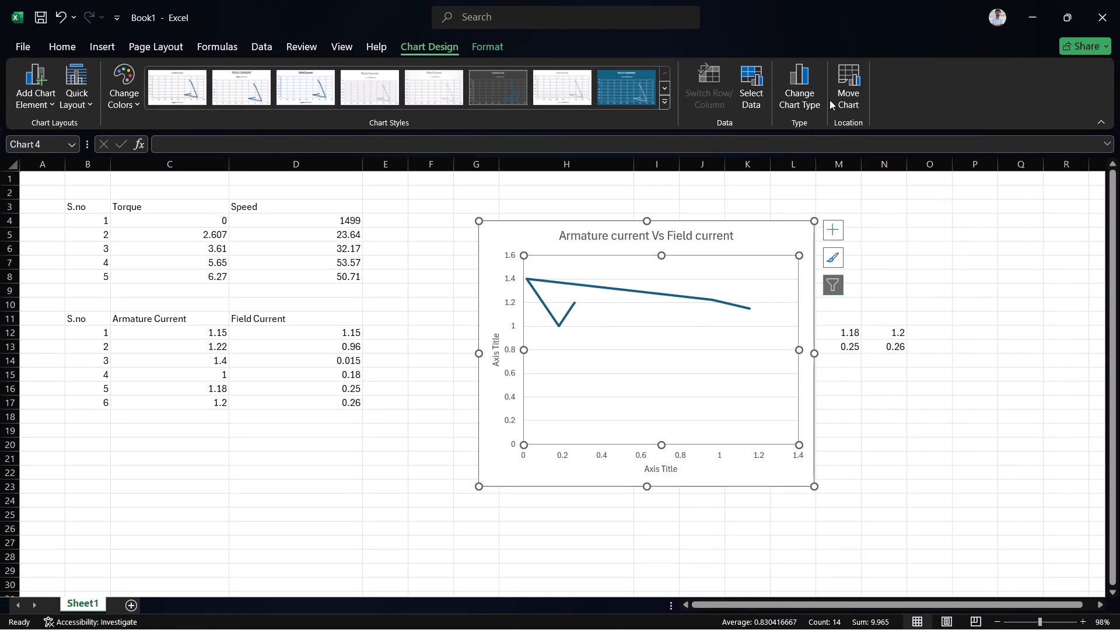
Compare the X Y scatter subtypes and change the Armature current Vs Field current chart to Scatter with Smooth Lines.
left_click(807, 96)
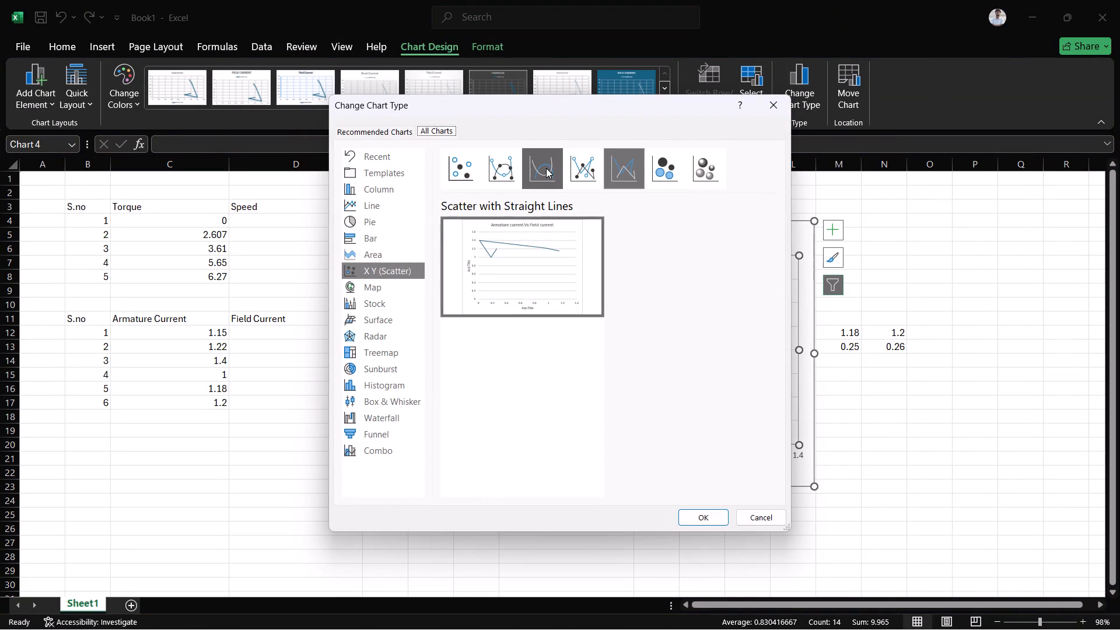
left_click(546, 168)
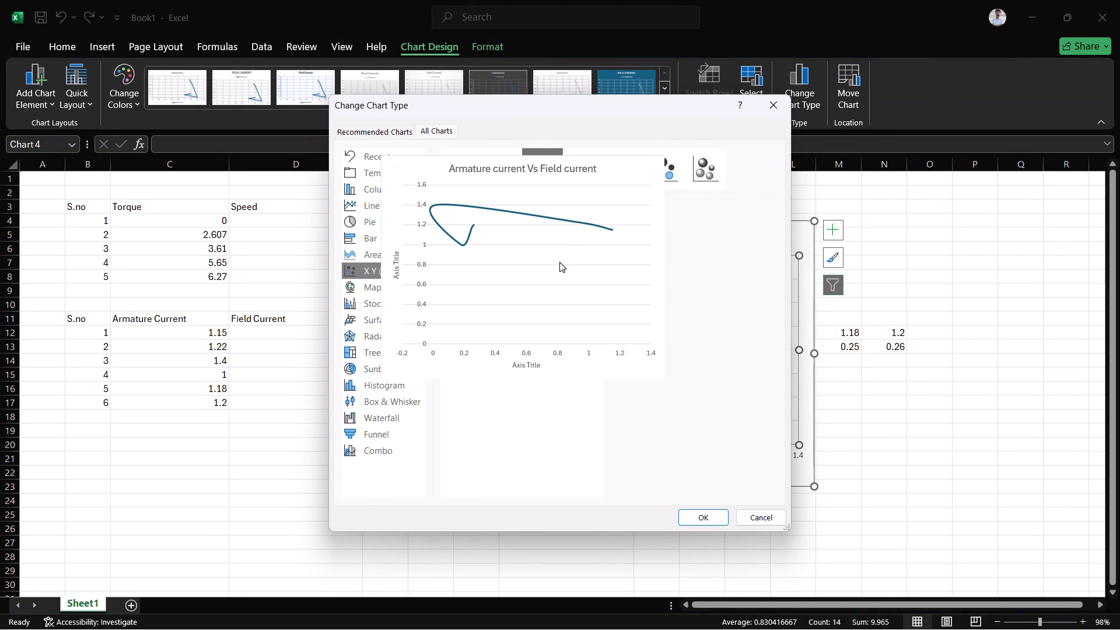
left_click(505, 171)
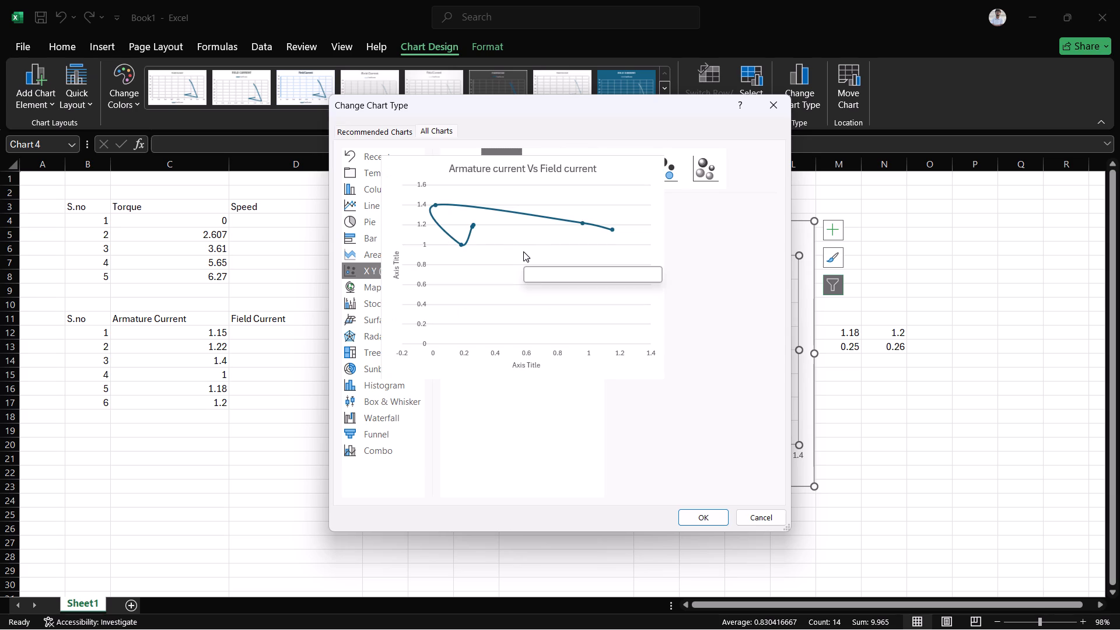
left_click(523, 251)
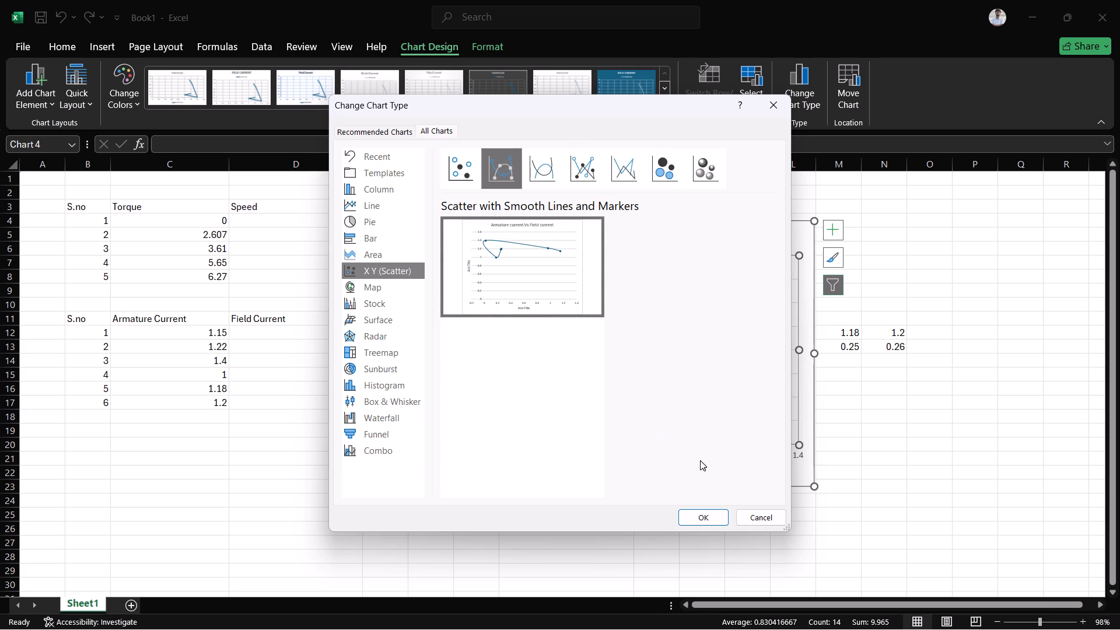
left_click(461, 176)
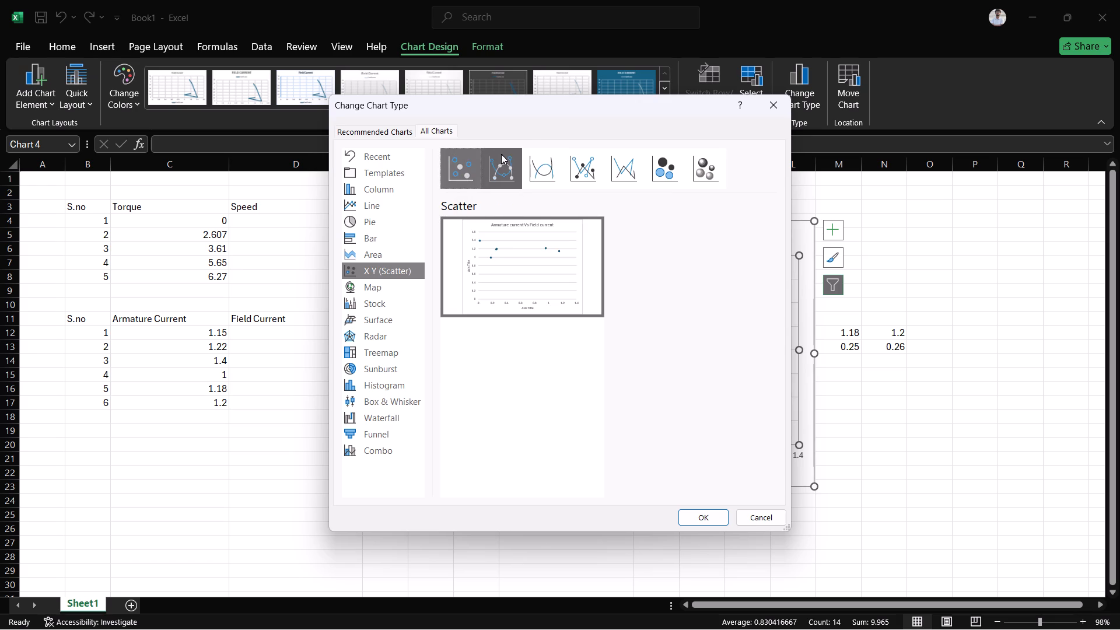
left_click(502, 153)
left_click(534, 158)
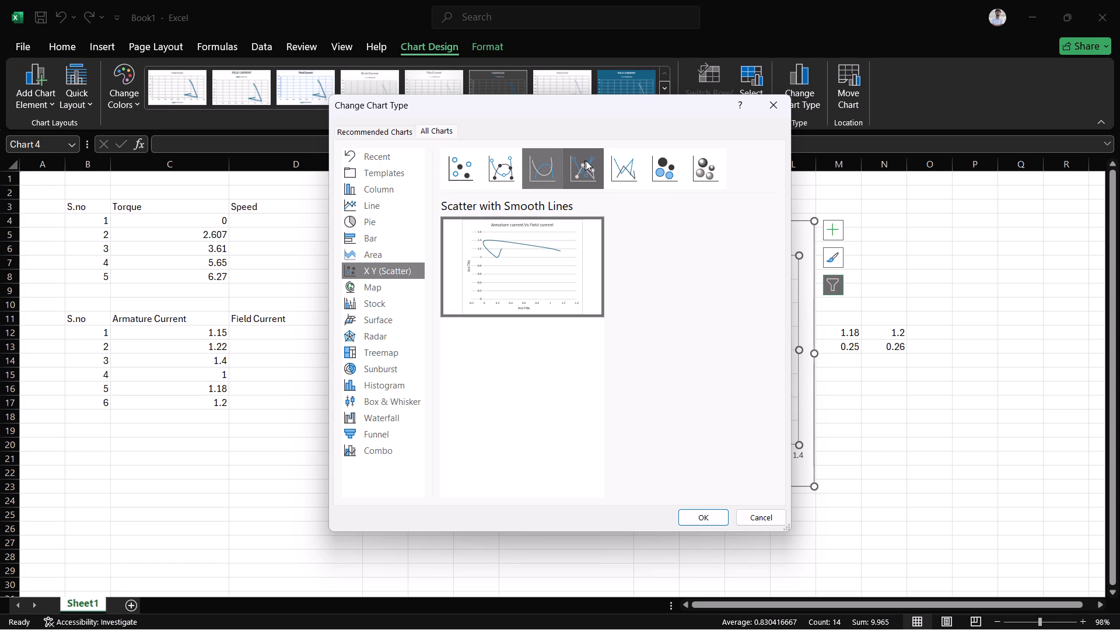
left_click(587, 160)
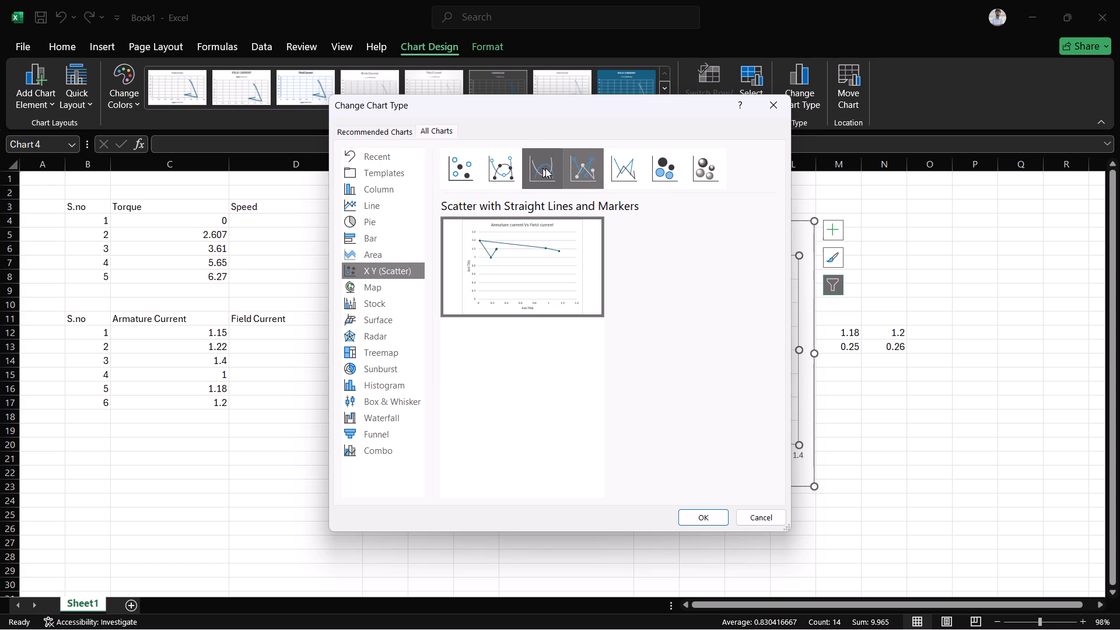
left_click(552, 167)
left_click(712, 516)
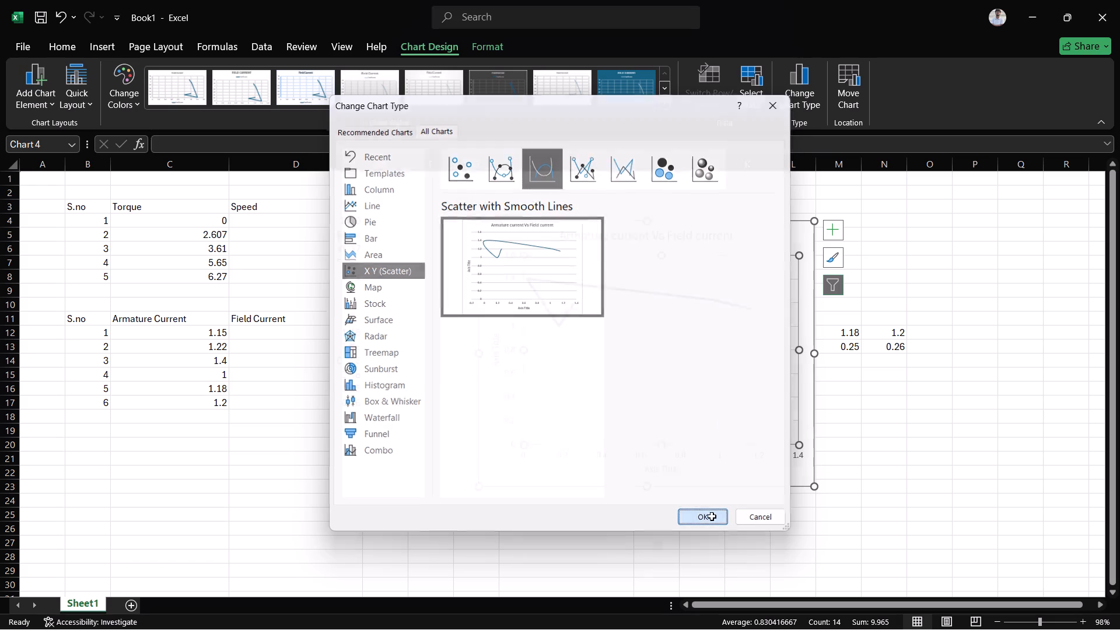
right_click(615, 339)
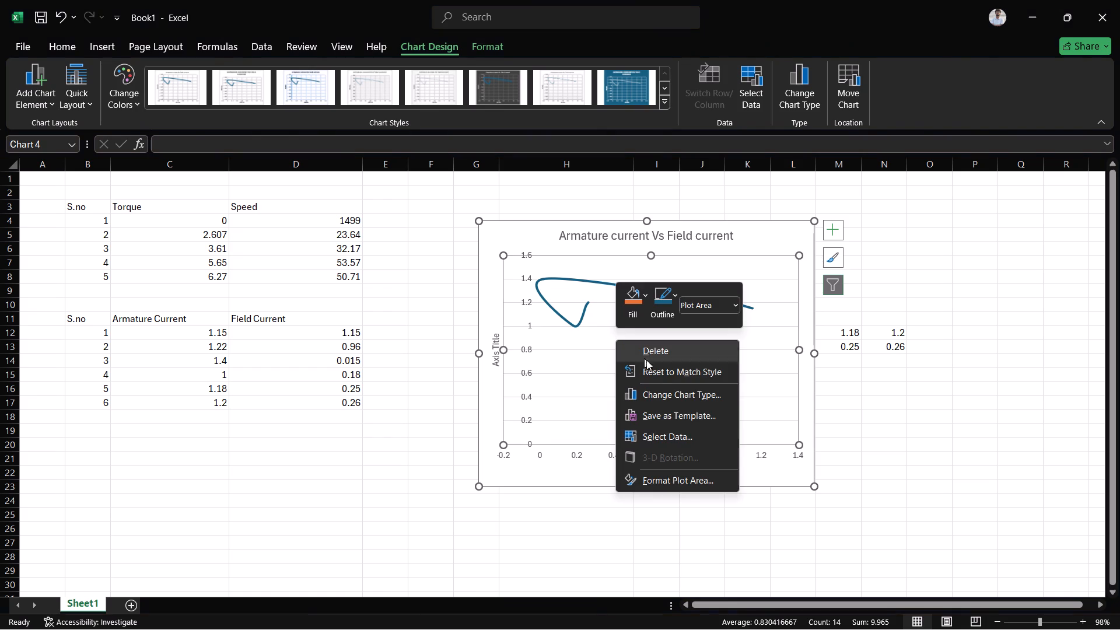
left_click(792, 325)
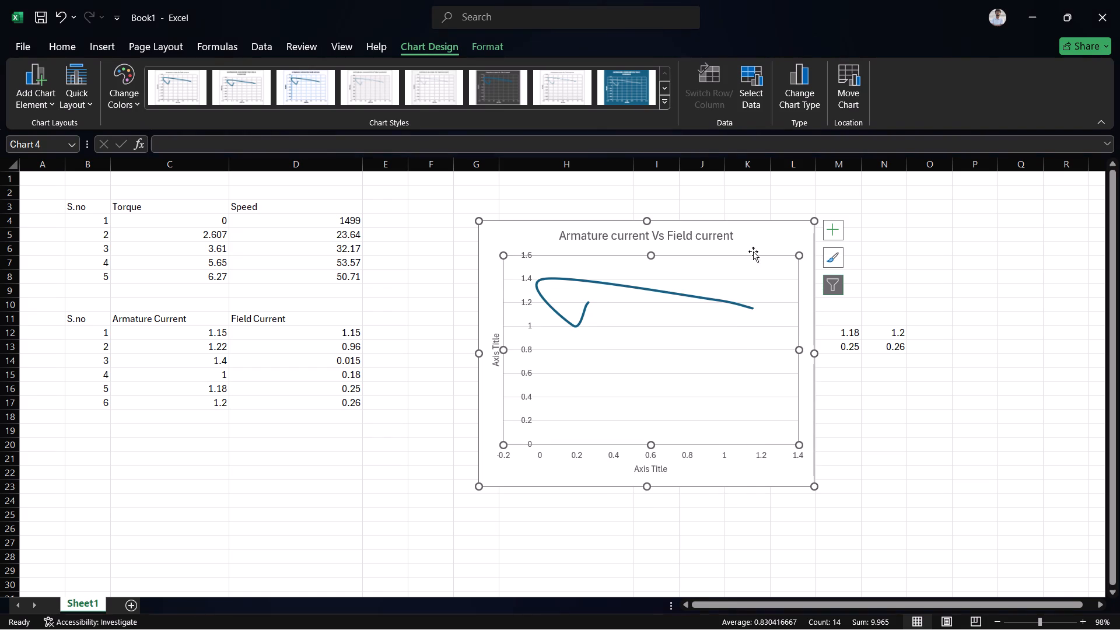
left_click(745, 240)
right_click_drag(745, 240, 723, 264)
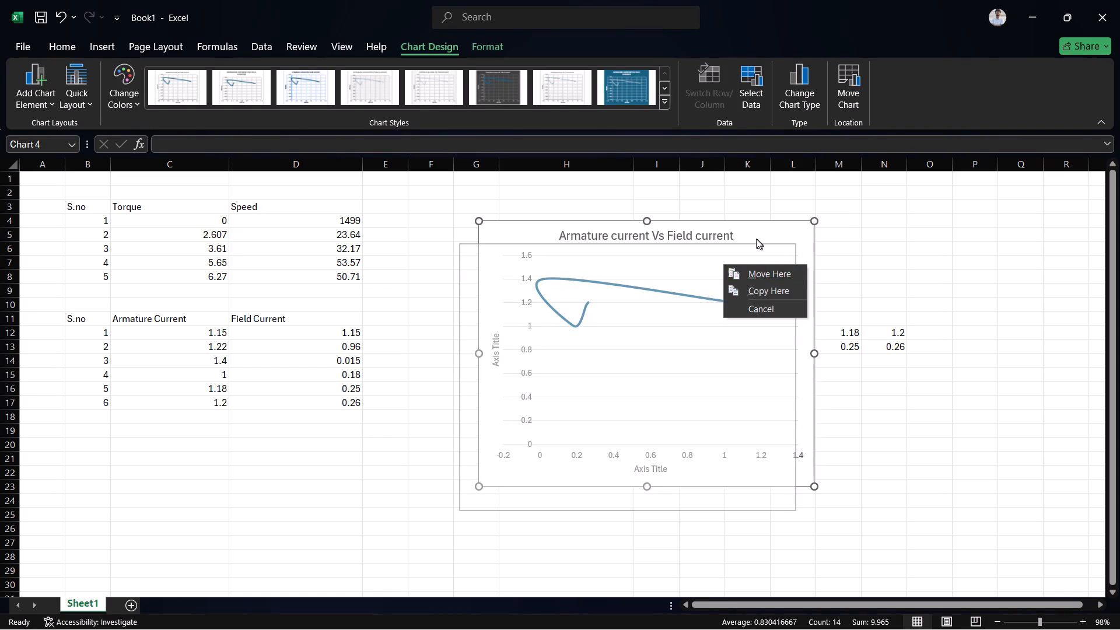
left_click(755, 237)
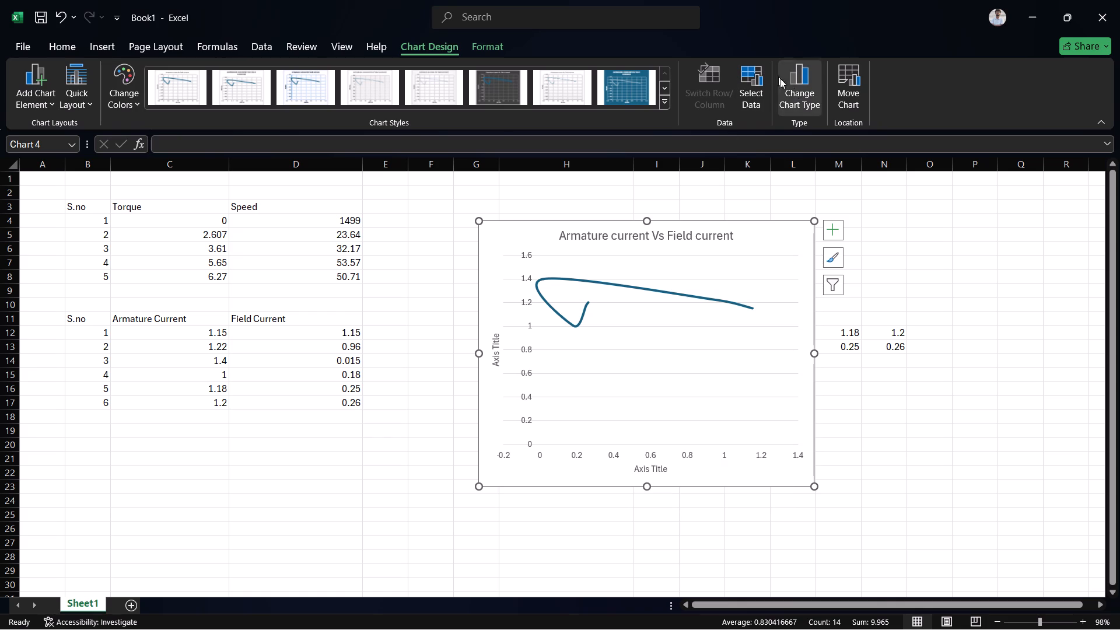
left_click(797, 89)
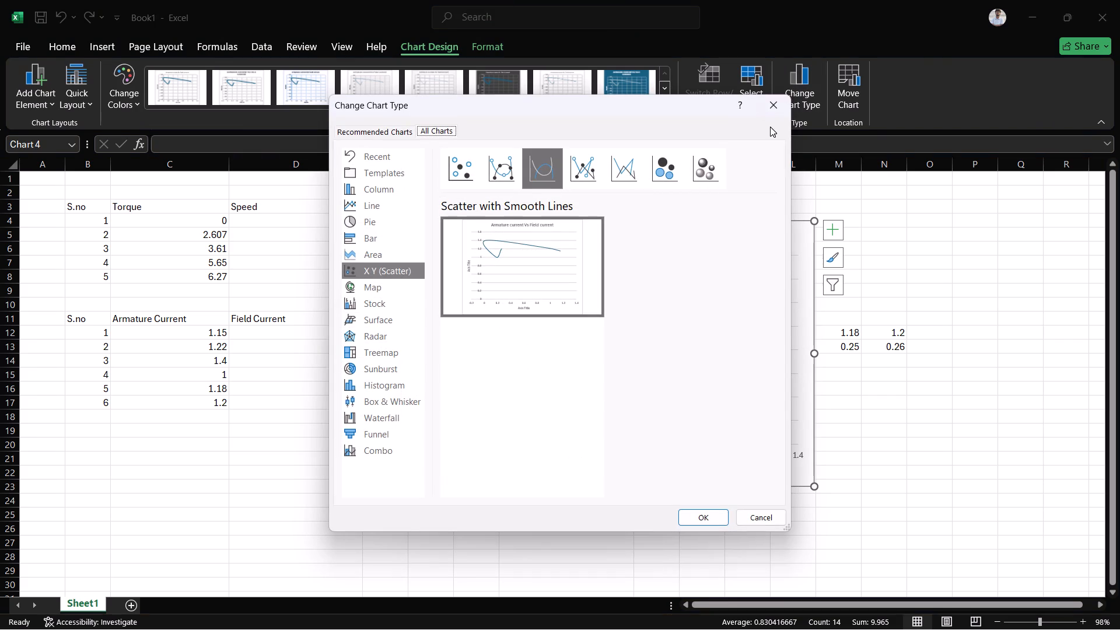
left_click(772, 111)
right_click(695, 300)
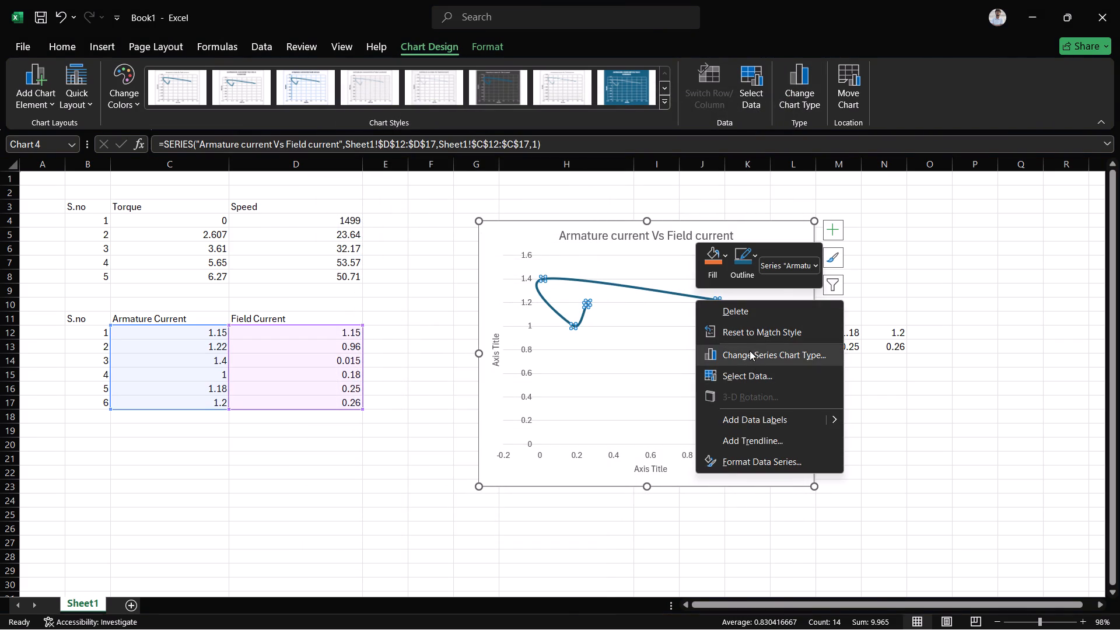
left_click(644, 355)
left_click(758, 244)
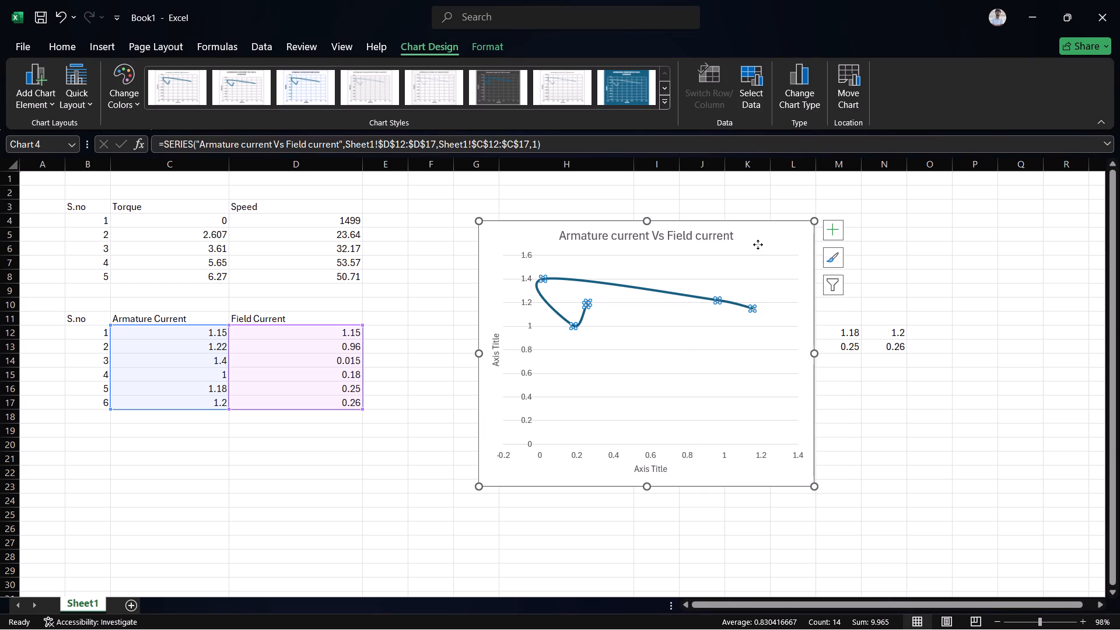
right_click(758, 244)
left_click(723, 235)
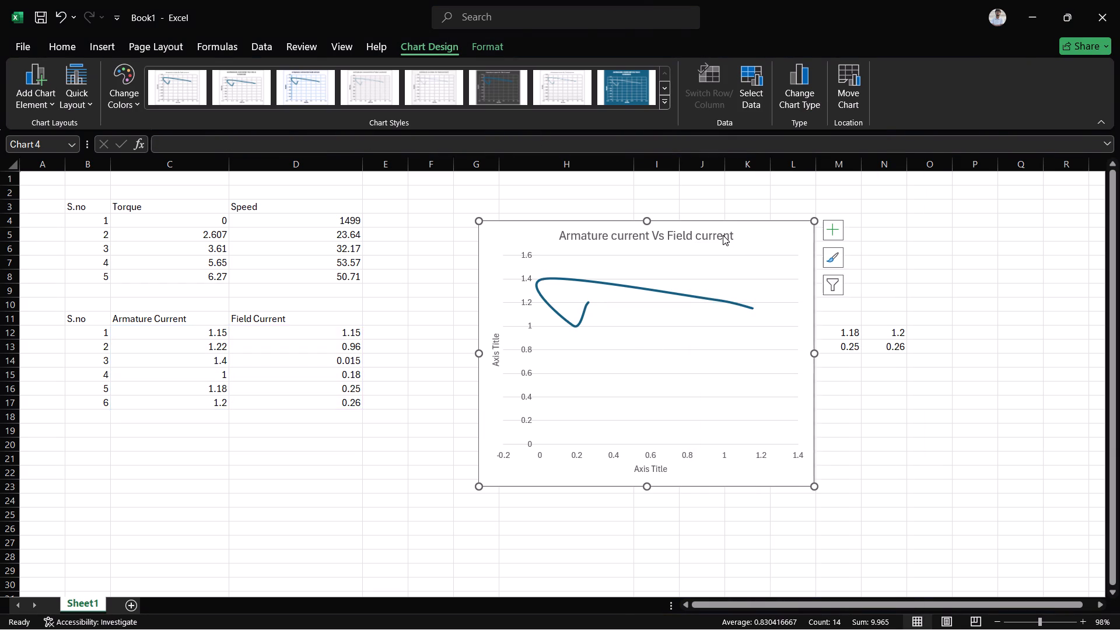
Review the X and Y value ranges of the Armature current Vs Field current series in the chart's data source.
left_click(839, 287)
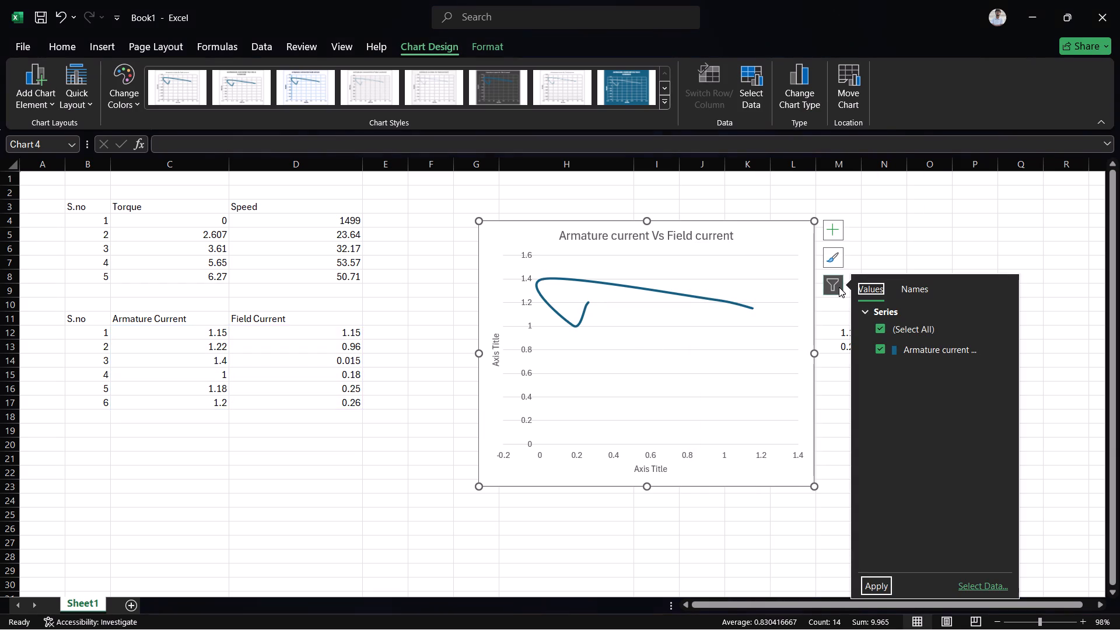
left_click(966, 583)
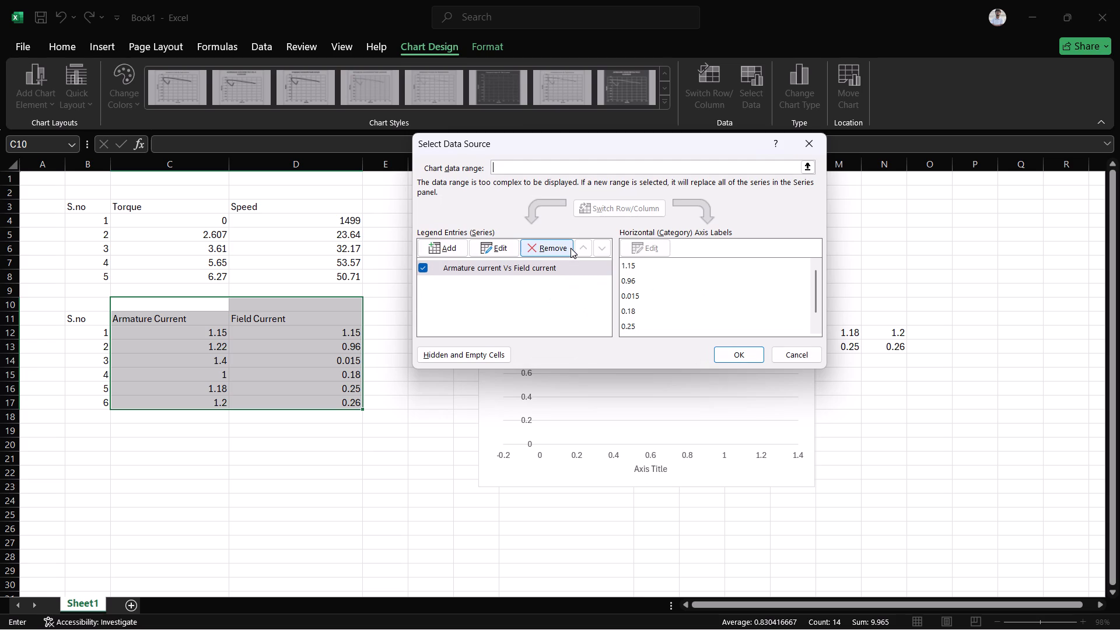
left_click(481, 251)
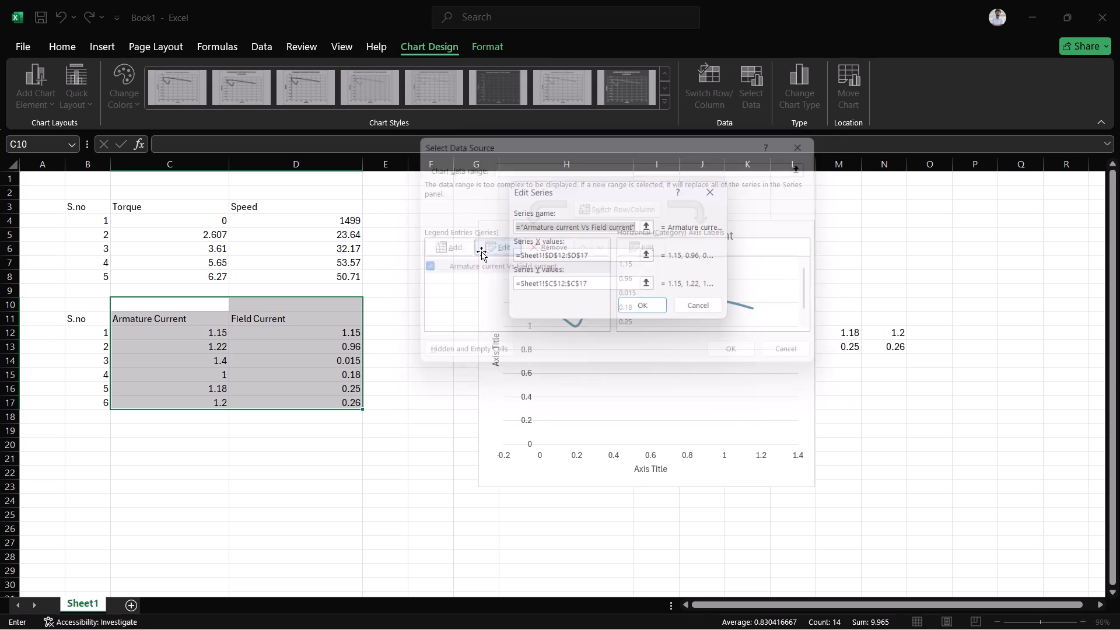
left_click(601, 256)
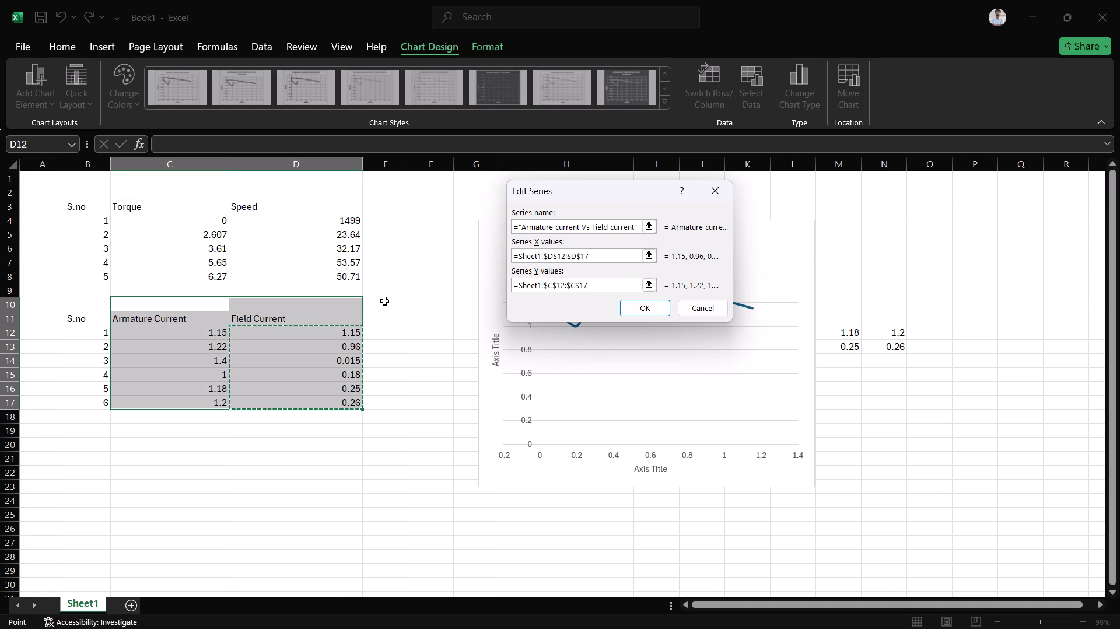
left_click(596, 257)
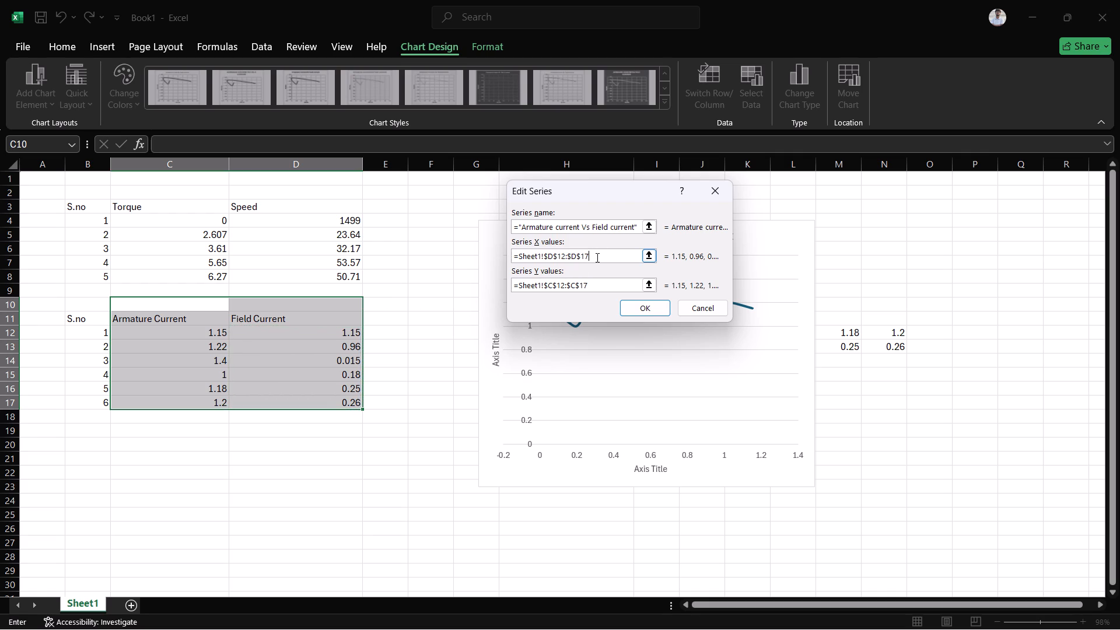
left_click(599, 288)
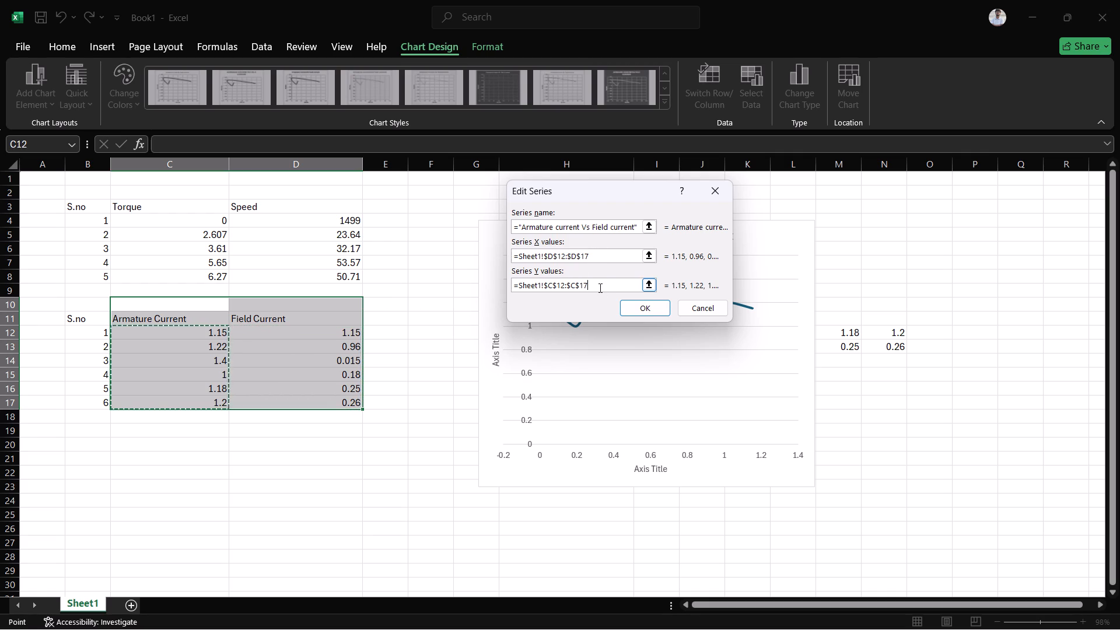
left_click(649, 312)
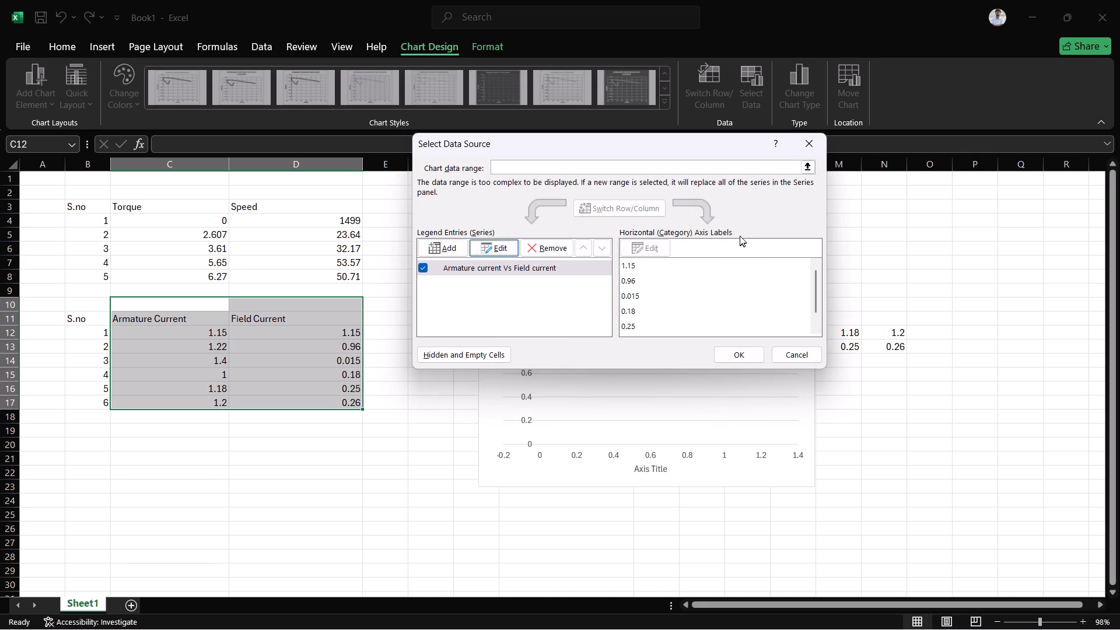
left_click(729, 356)
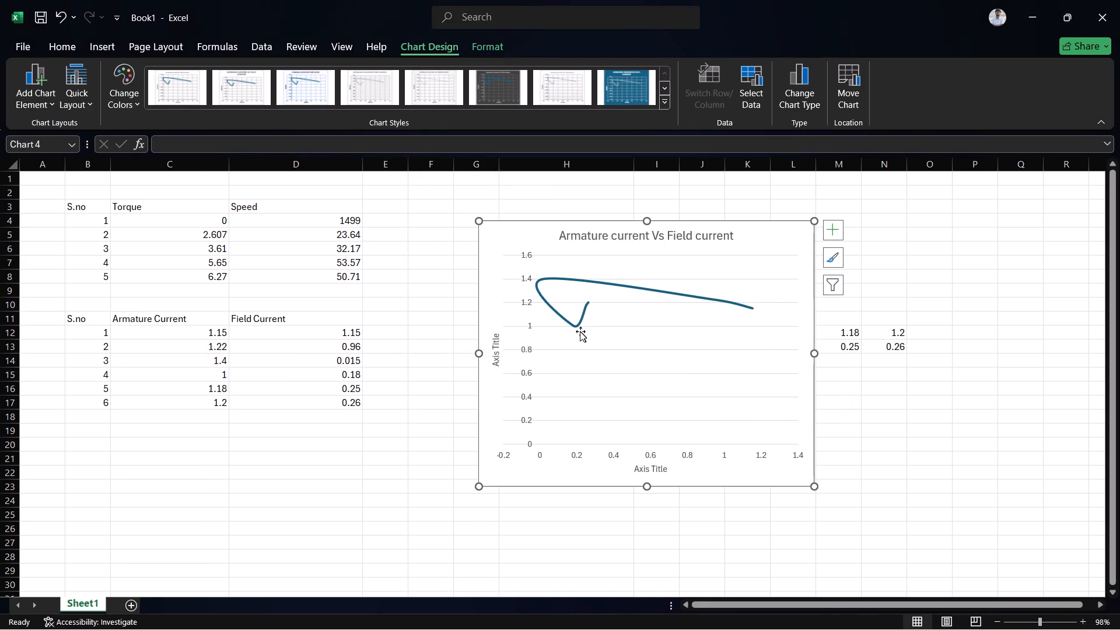